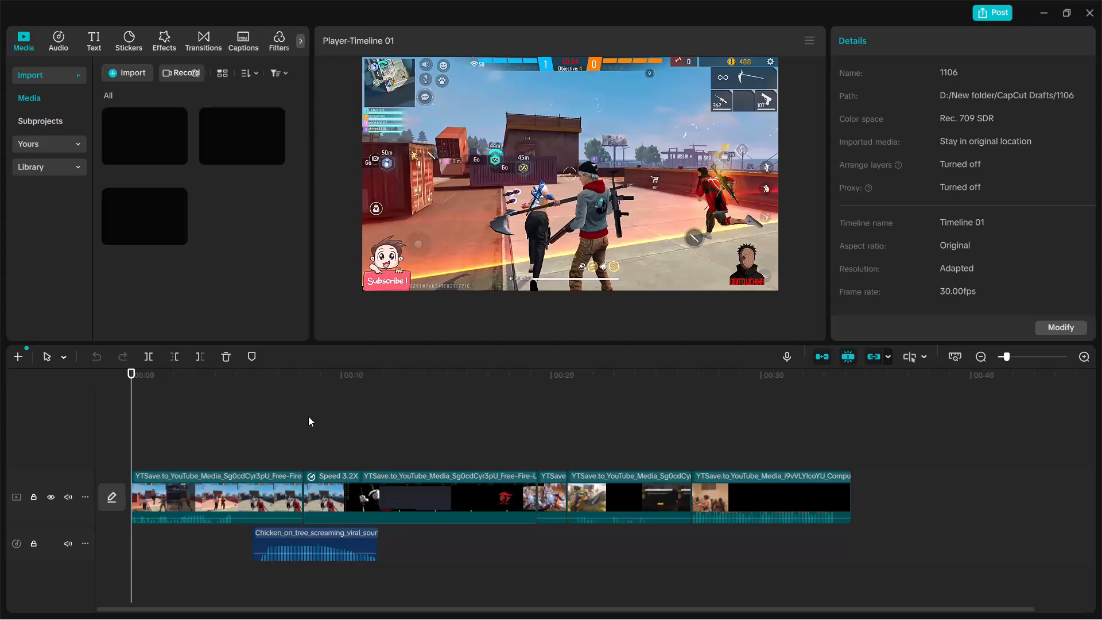
Clear the timeline by deleting all of its existing video and audio clips.
drag(769, 587, 329, 524)
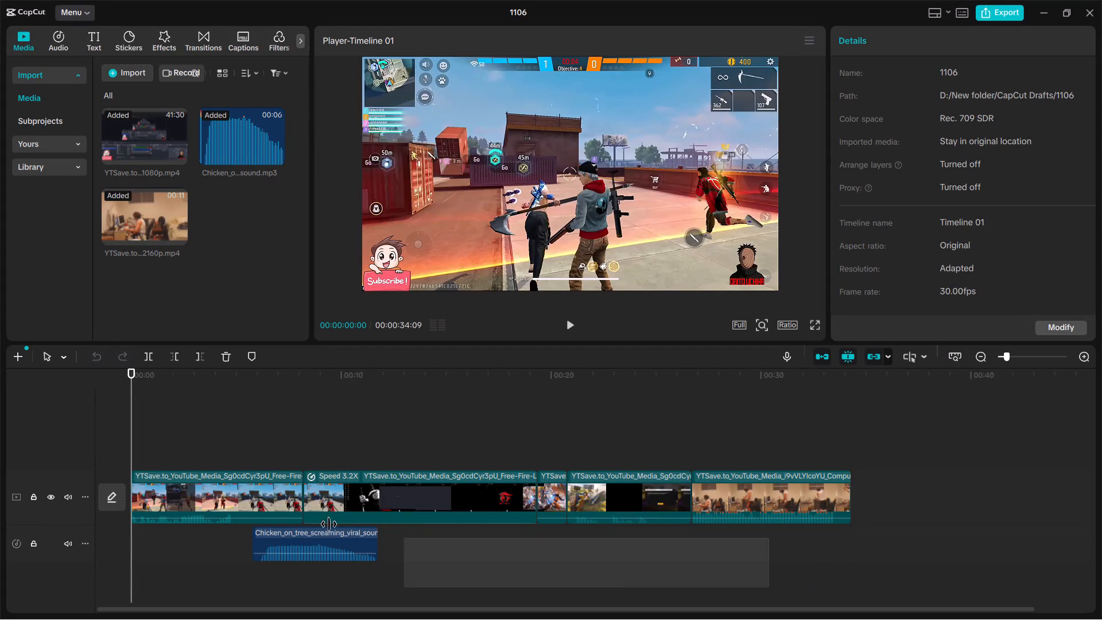
drag(329, 524, 190, 461)
key(Delete)
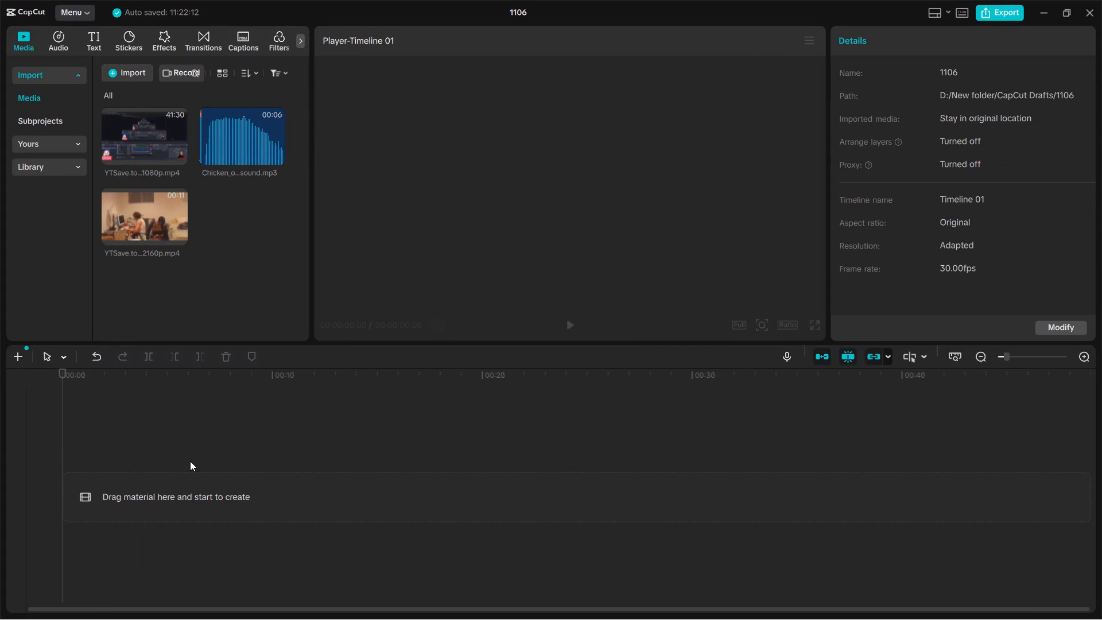
Add the 41:30 Free Fire gameplay video to the empty timeline.
drag(145, 133, 147, 485)
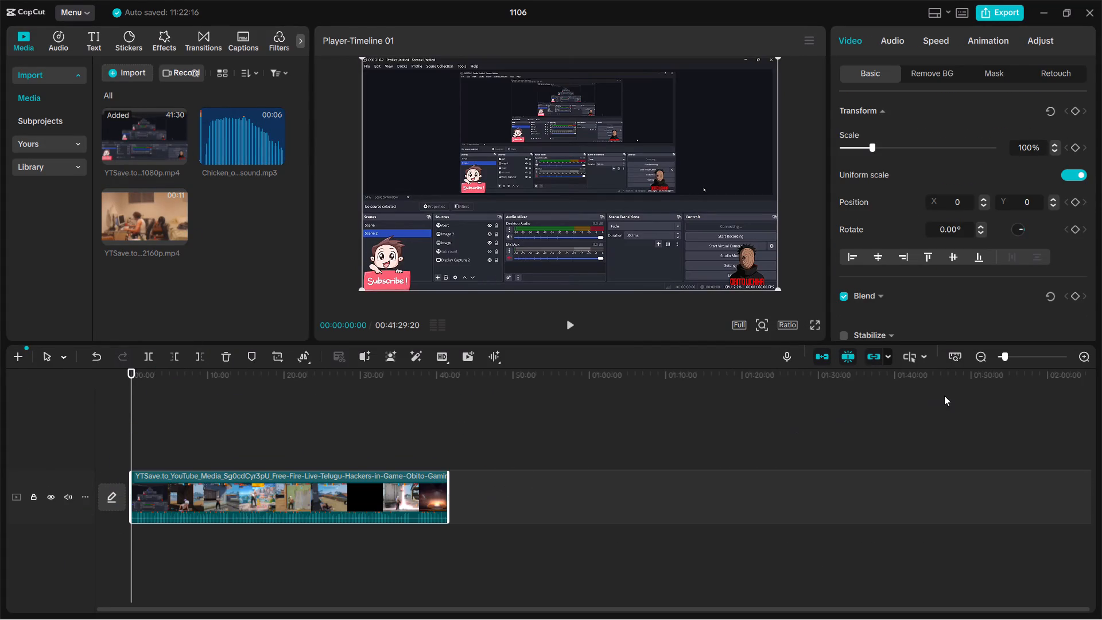
Skim the first five minutes of the gameplay video and watch the footage from about 1:19 for usable action.
click(1012, 355)
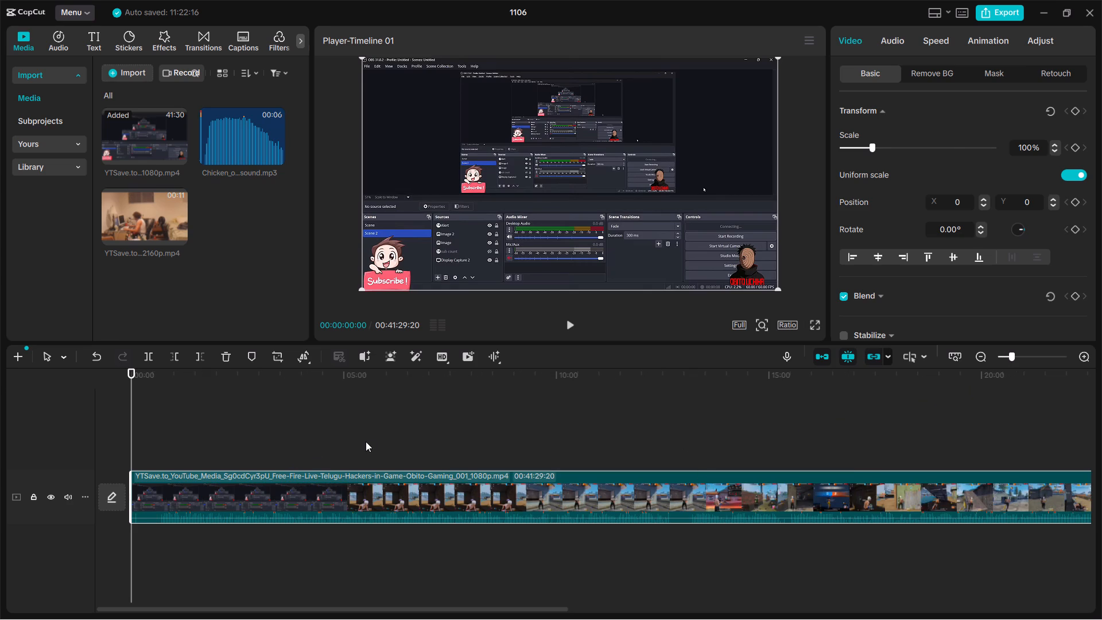
click(362, 440)
key(space)
click(348, 444)
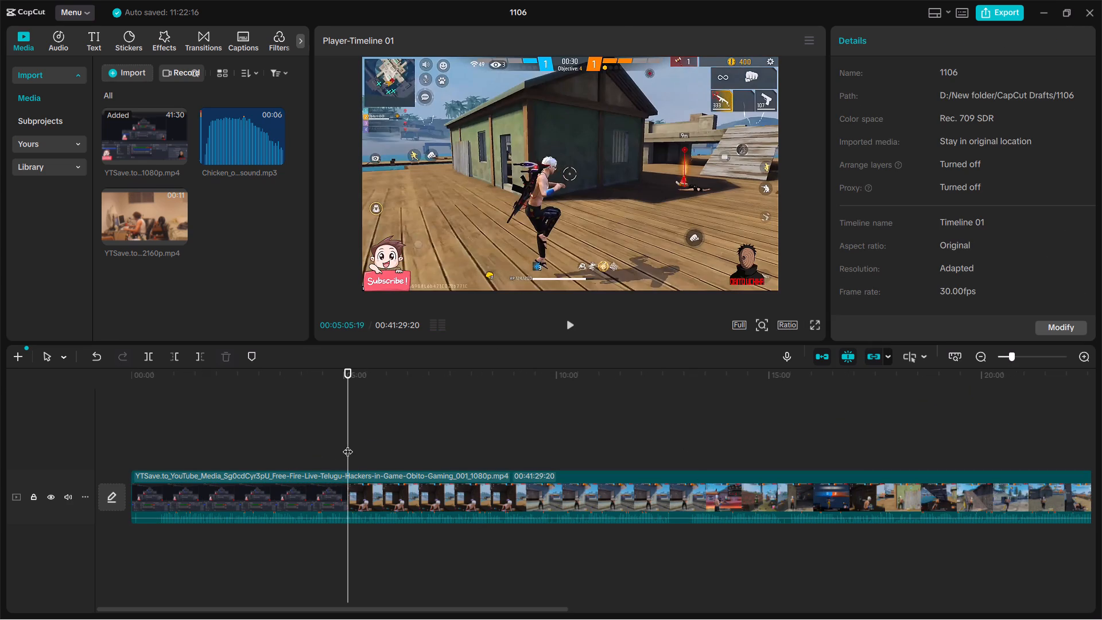
click(329, 448)
click(292, 449)
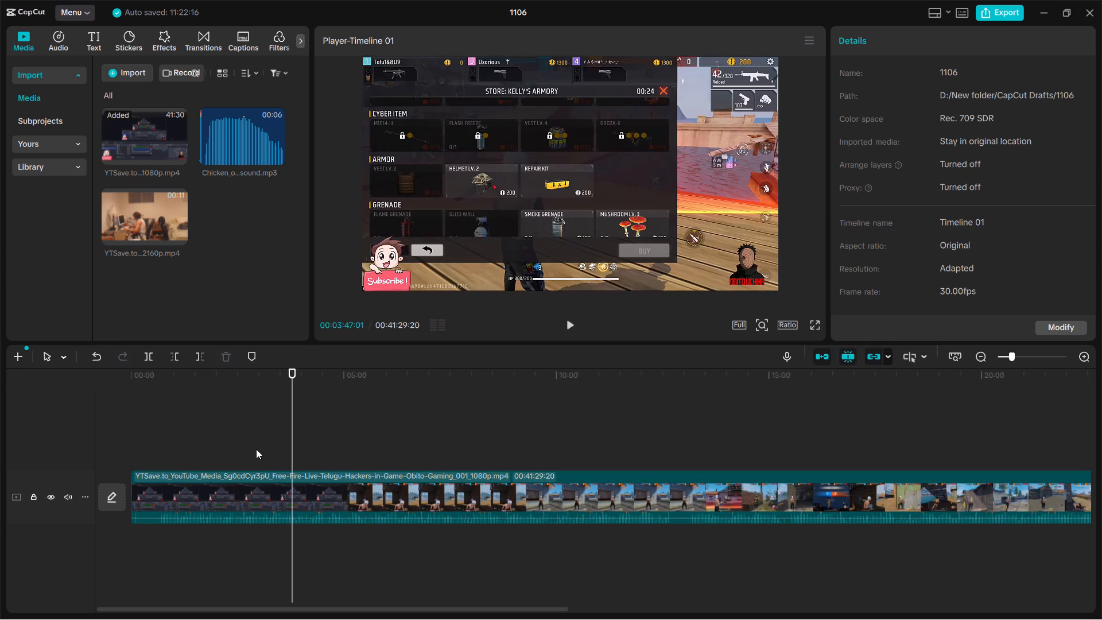
click(256, 449)
click(212, 449)
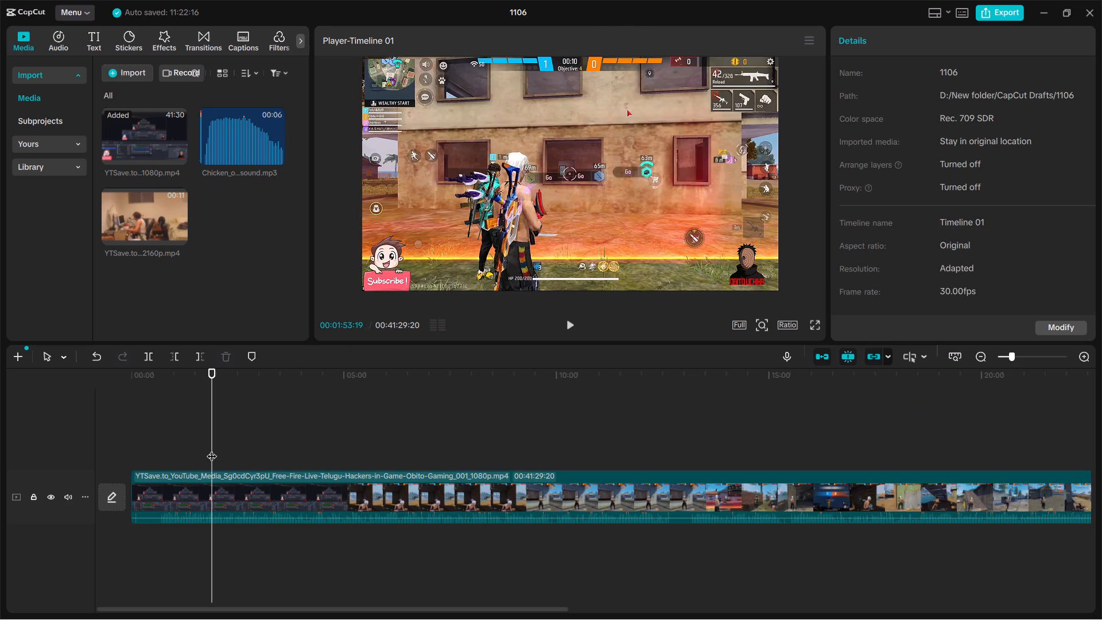
click(188, 449)
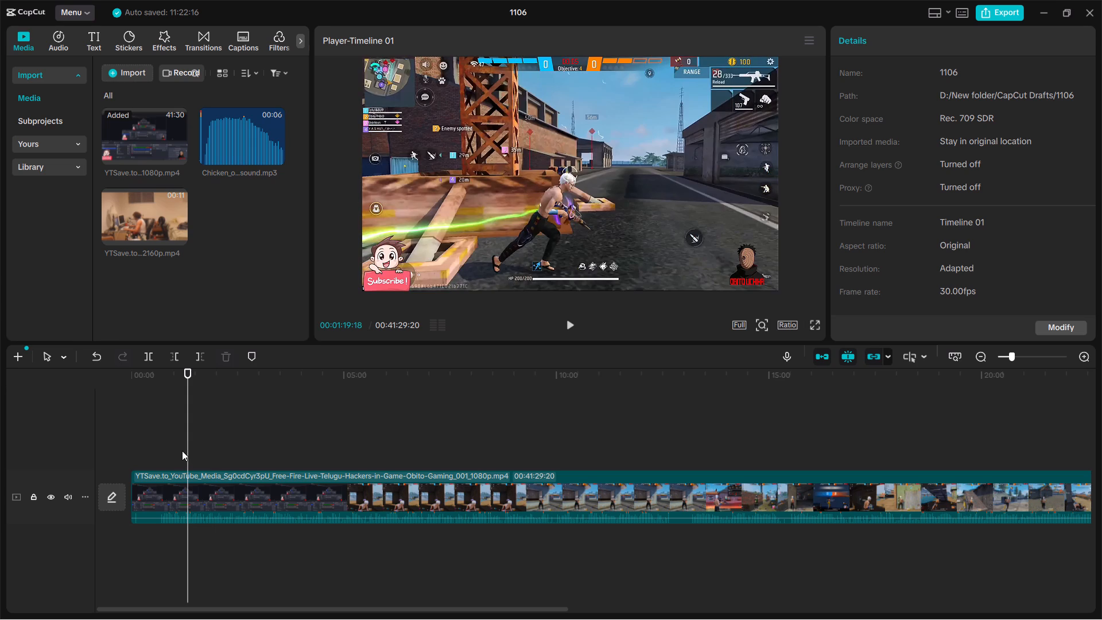
key(space)
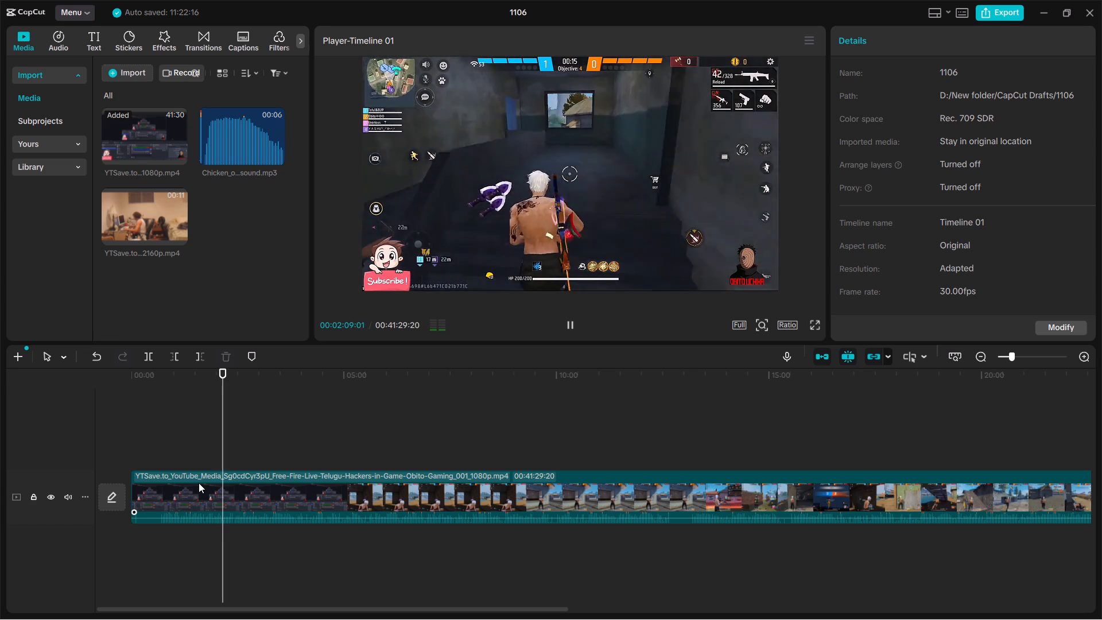
click(226, 459)
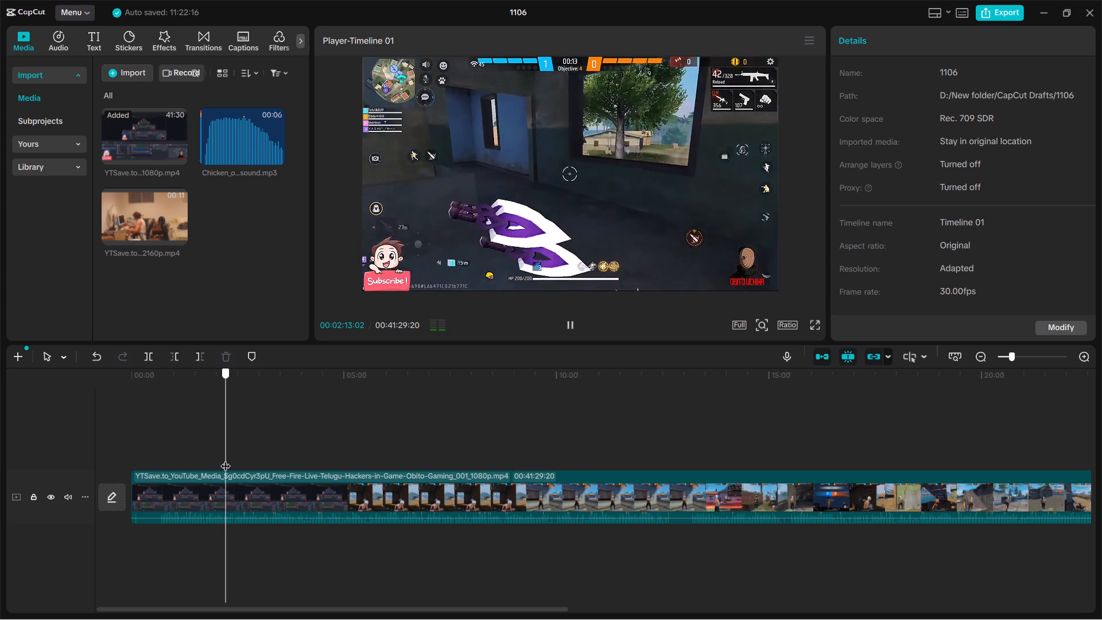
click(230, 454)
click(239, 452)
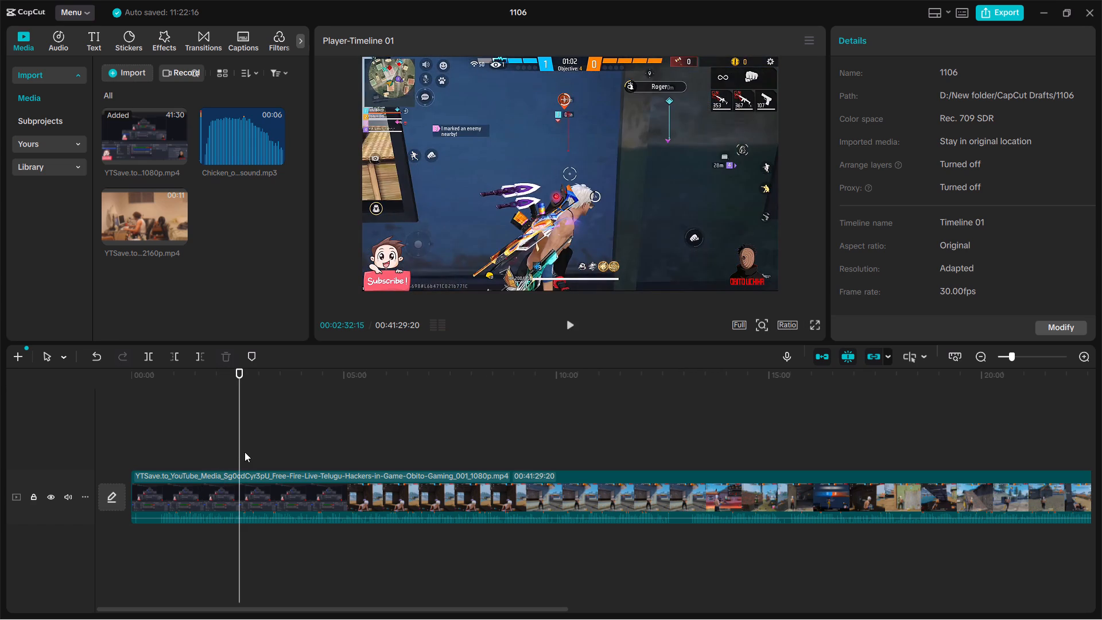
click(245, 452)
click(255, 451)
click(256, 451)
click(265, 450)
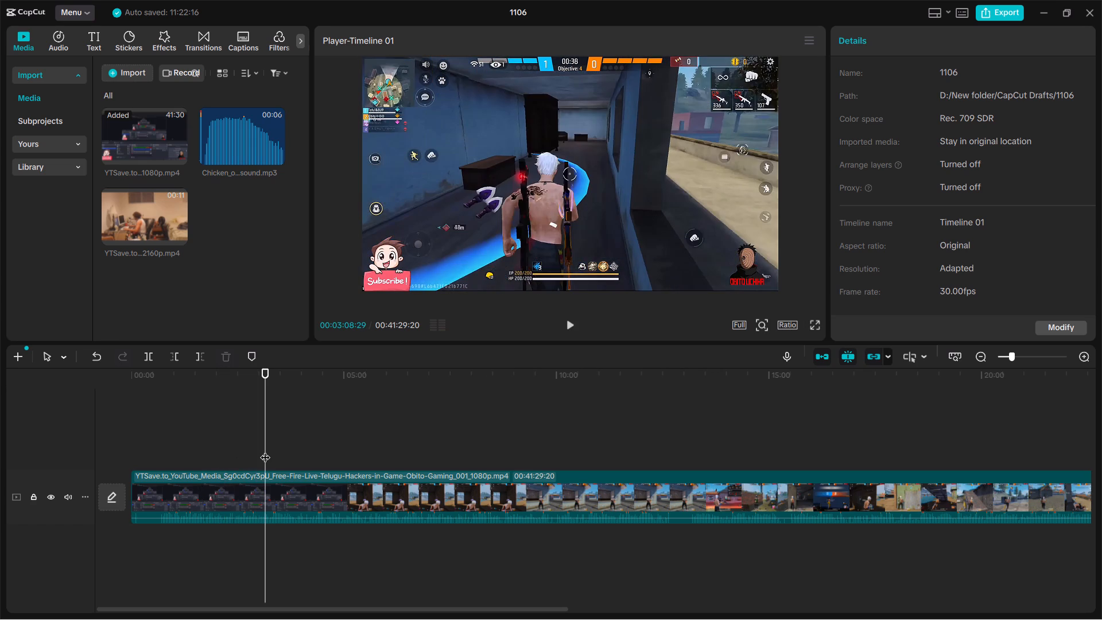
key(space)
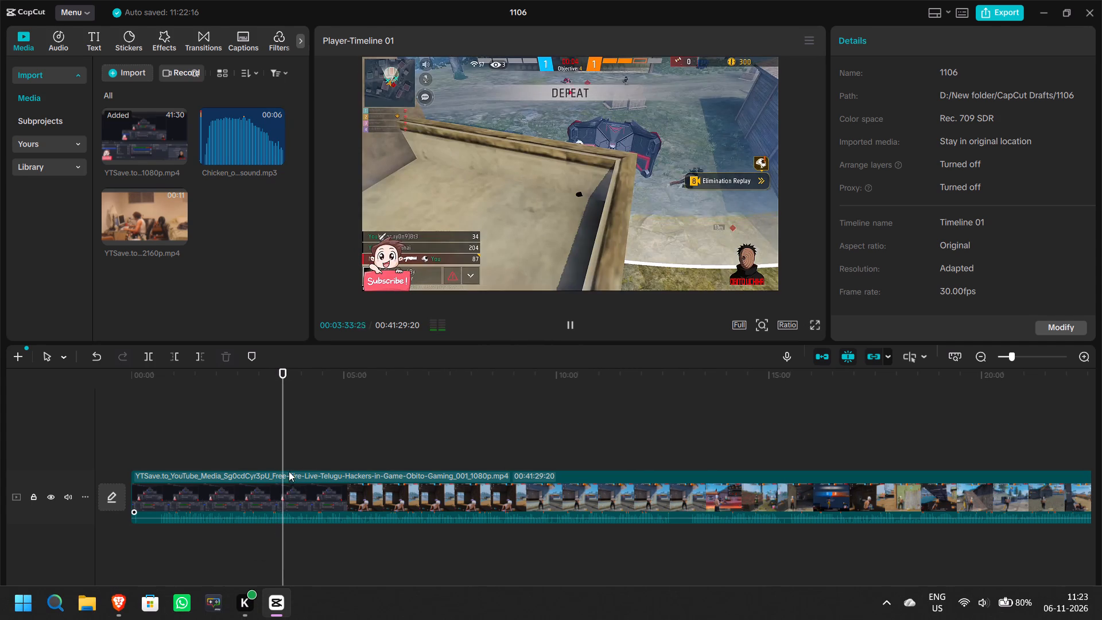
click(286, 447)
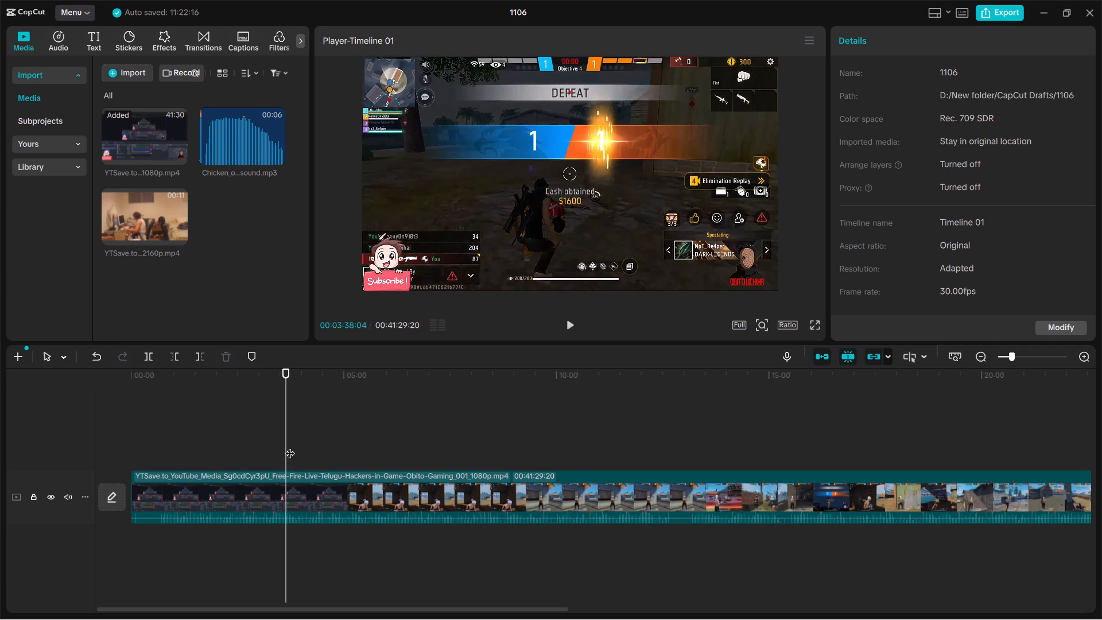
click(290, 446)
click(301, 436)
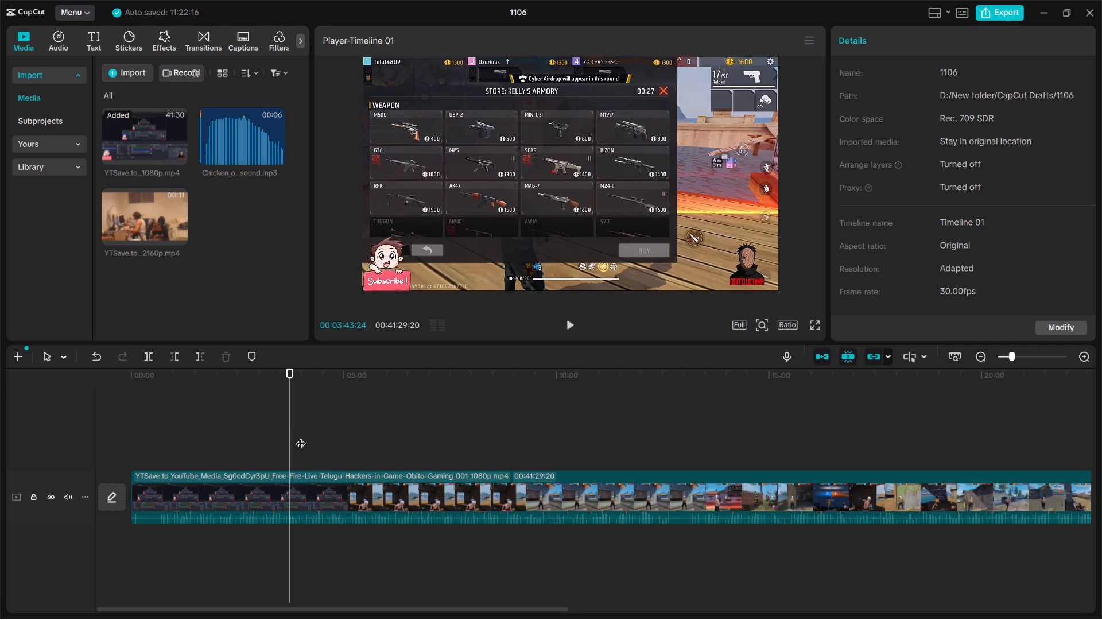
click(305, 436)
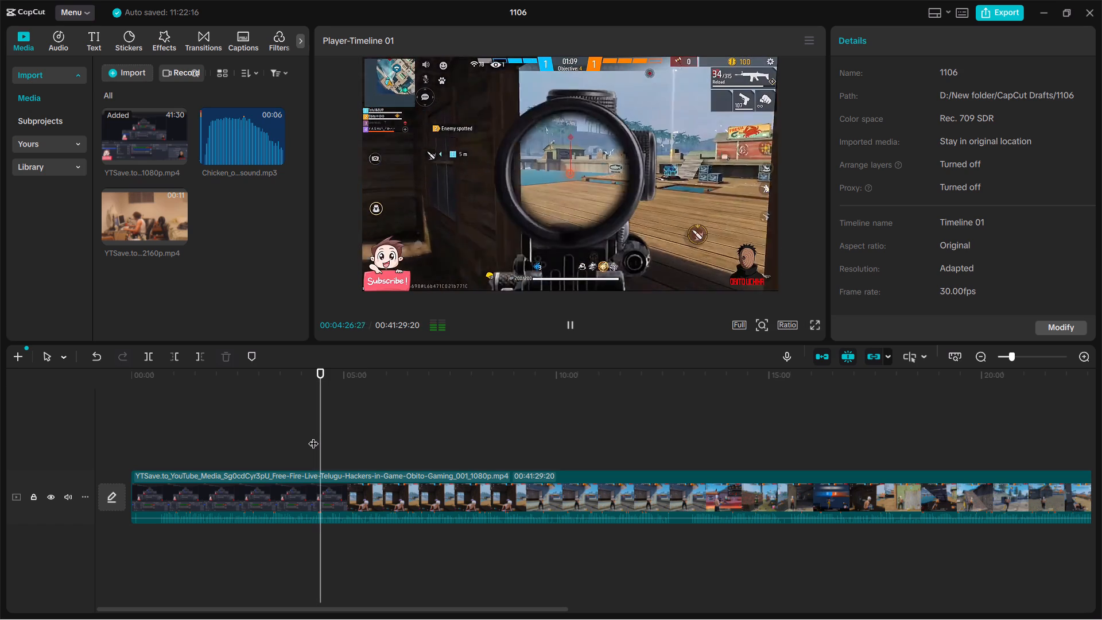
click(313, 436)
key(space)
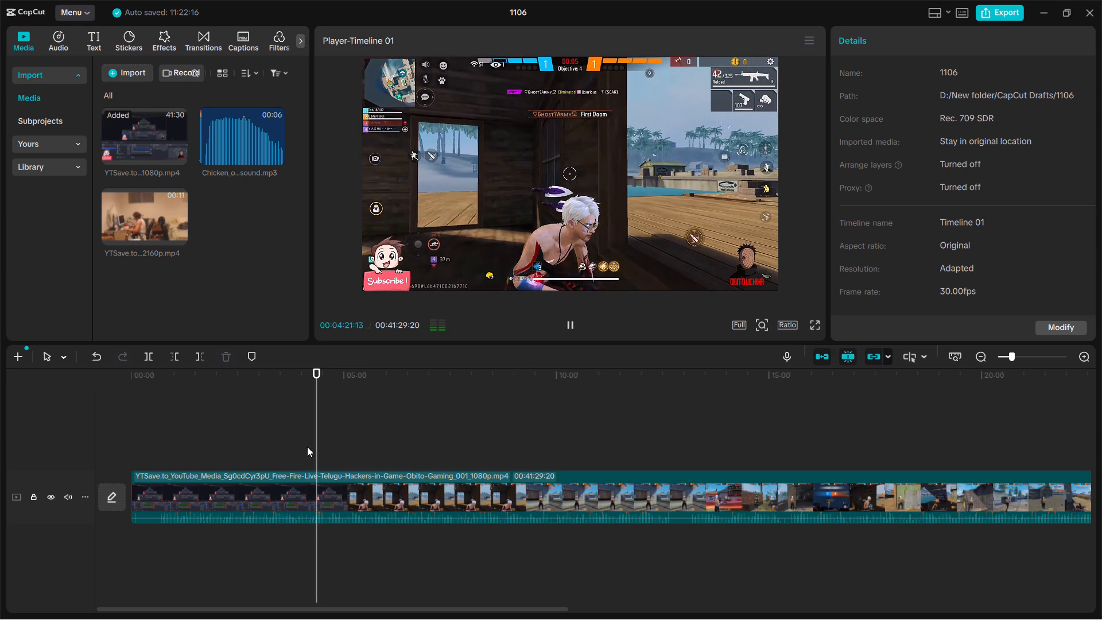
key(space)
key(space)
key(space)
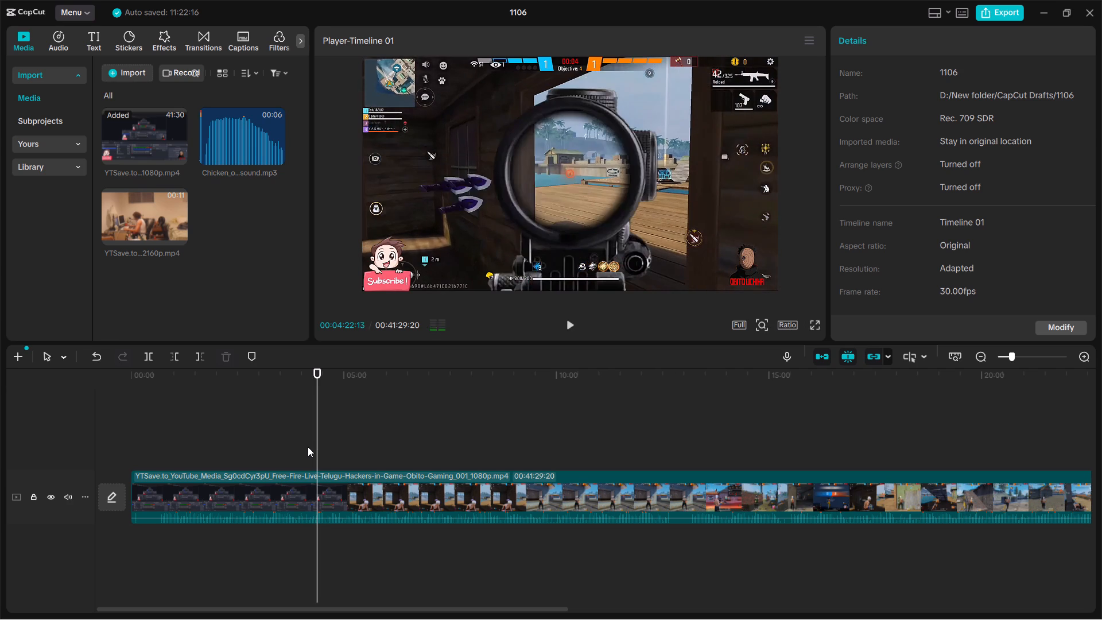
key(Left)
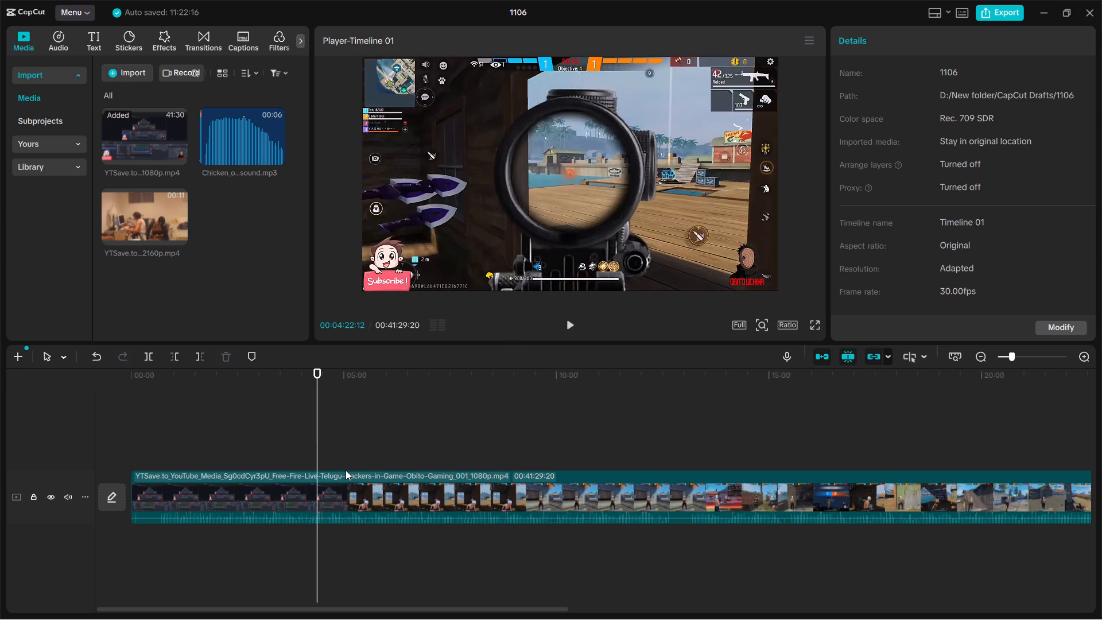
key(Left)
click(342, 489)
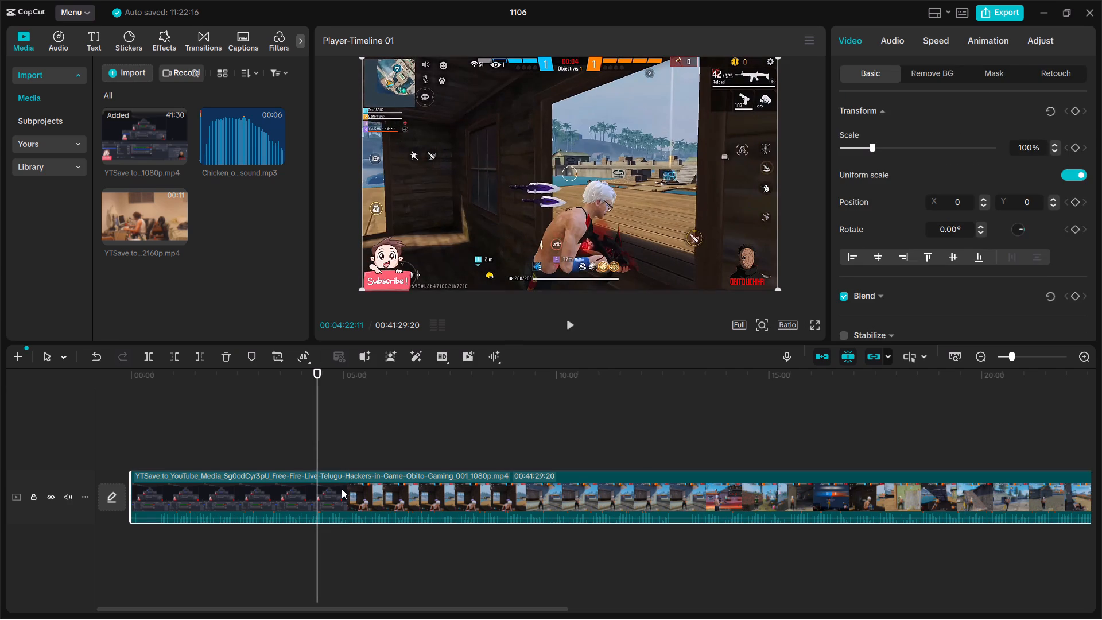
key(w)
key(ctrl+z)
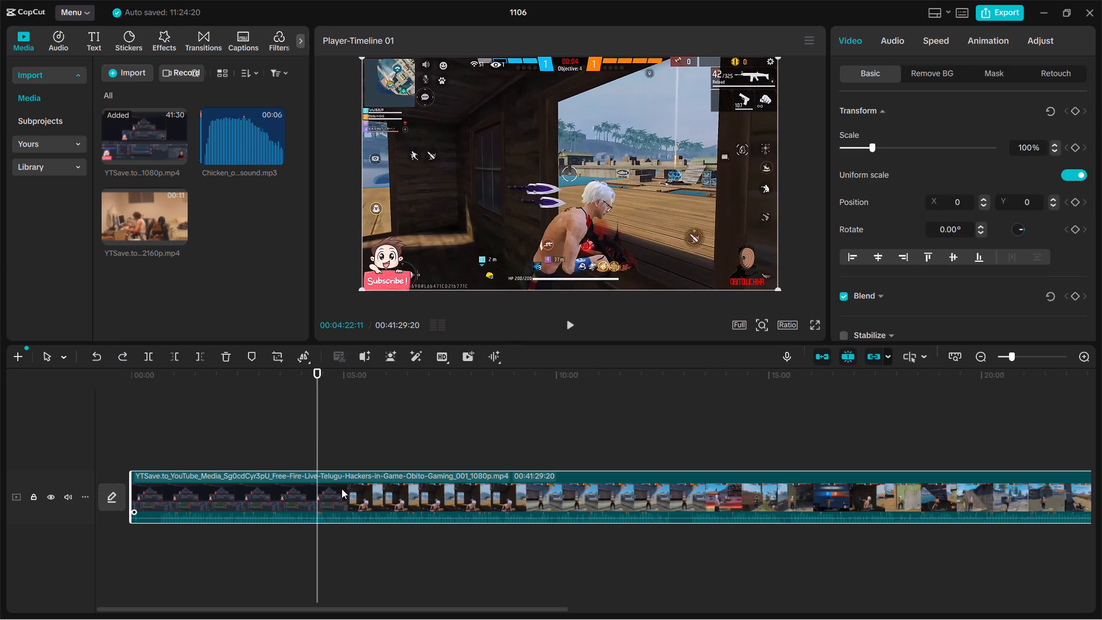
key(q)
Split the gameplay clip at 00:00:01:13, right after the scoped shots from the window.
key(space)
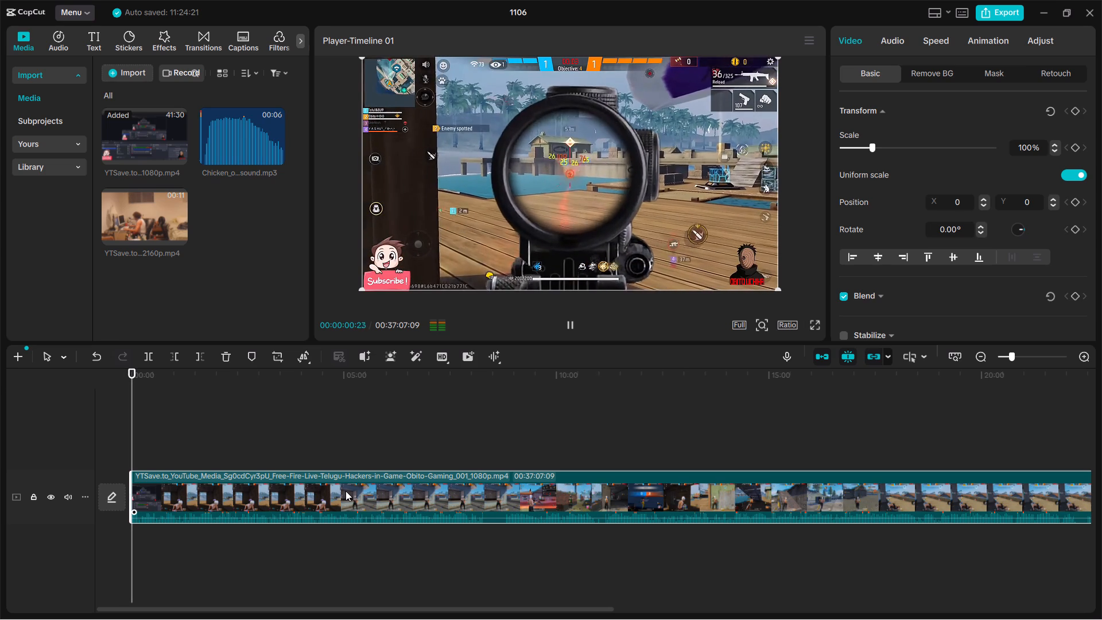
key(space)
key(space)
key(space)
key(space)
key(space)
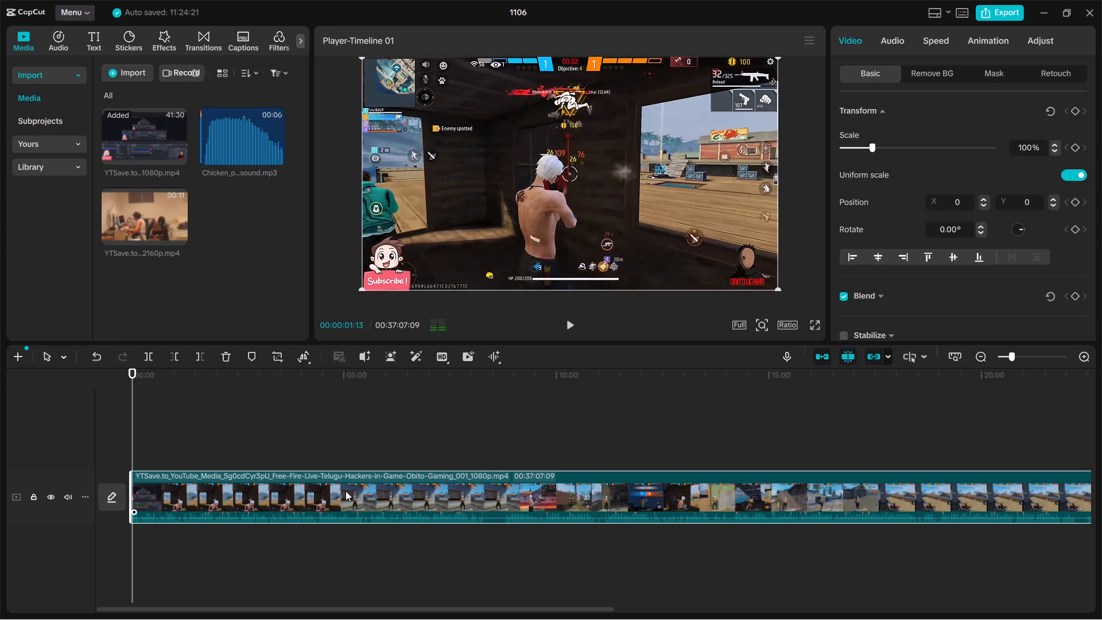
click(147, 355)
Find the moment just before the shooting beside the crates and split the clip at 00:00:20:28.
key(space)
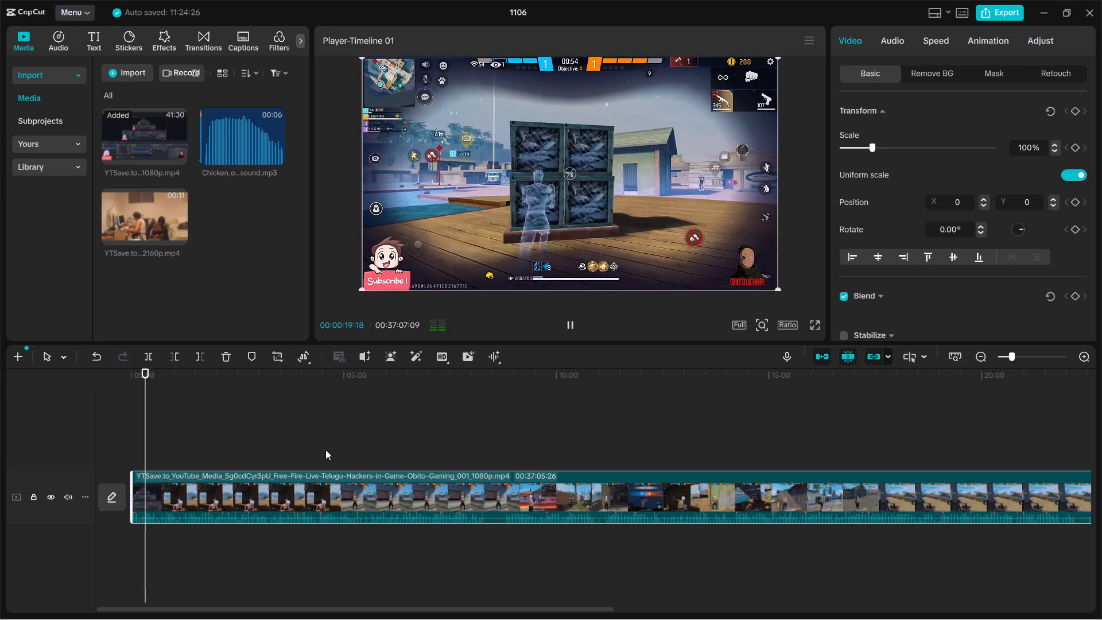
key(space)
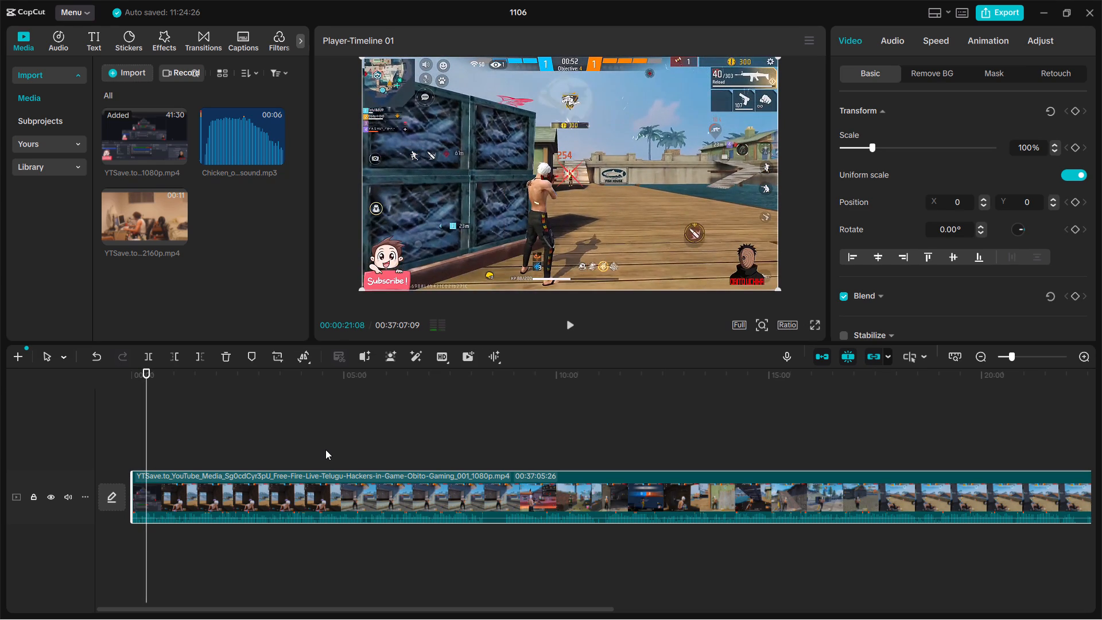
key(Left)
key(Left)
key(Left)
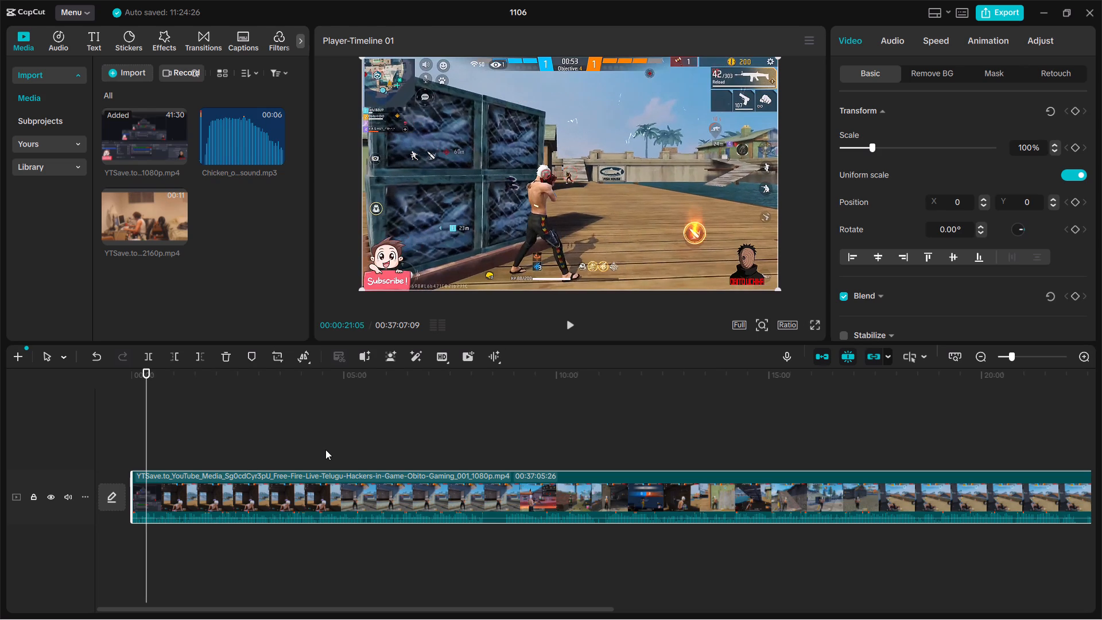
key(Left)
key(Left)
key(Left)
key(Left)
key(Left)
key(Left)
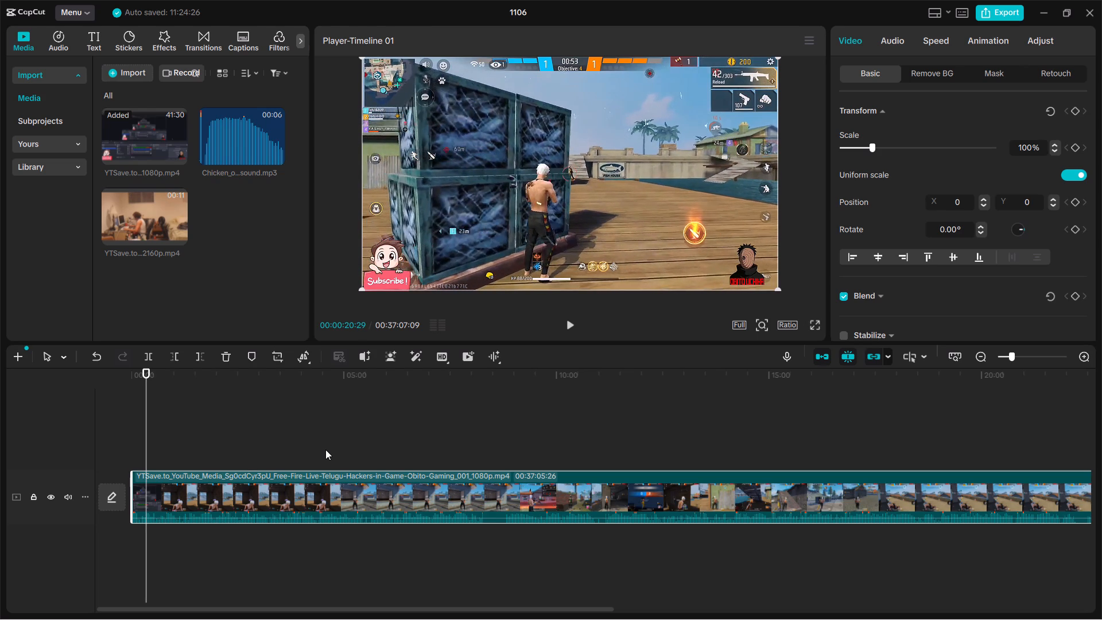
key(Left)
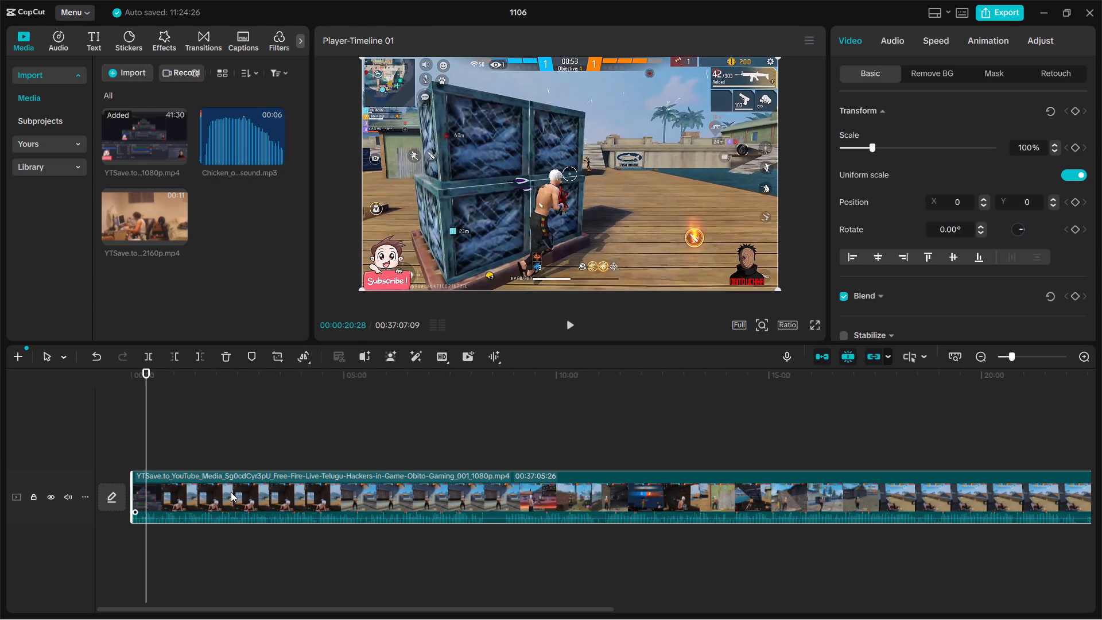
click(143, 358)
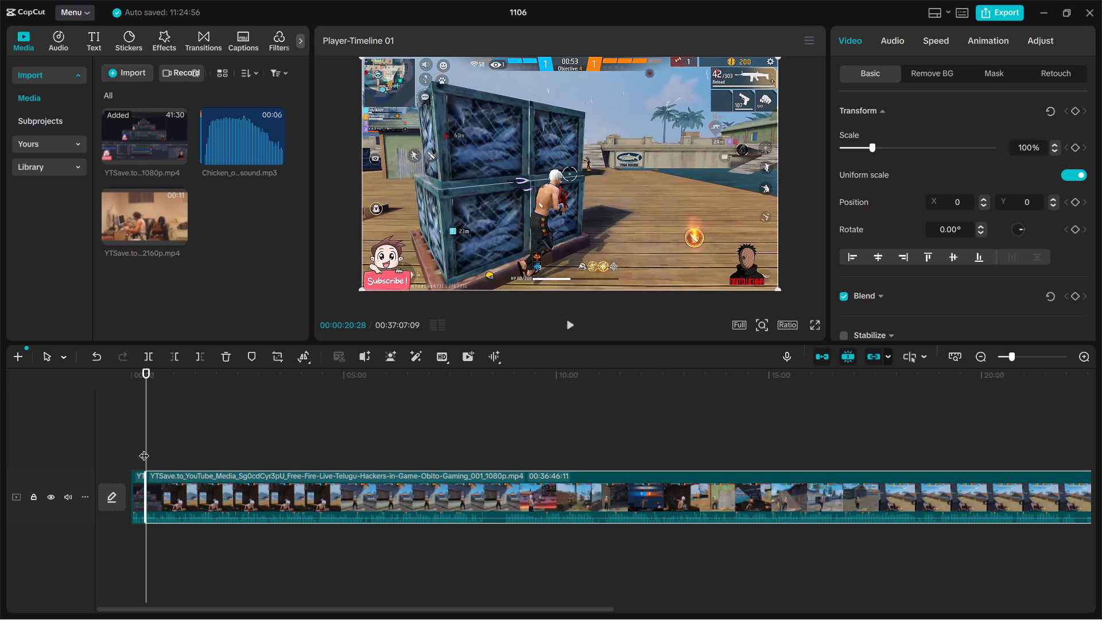
Delete the segment between the 00:00:01:13 and 00:00:20:28 cuts.
click(1013, 359)
click(1017, 358)
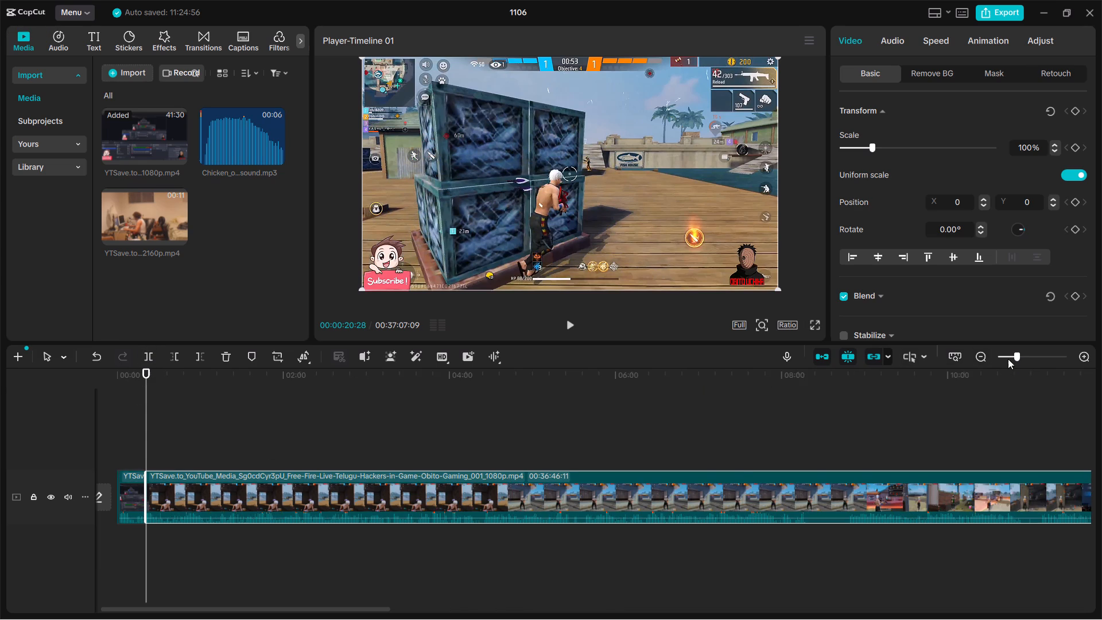
click(126, 491)
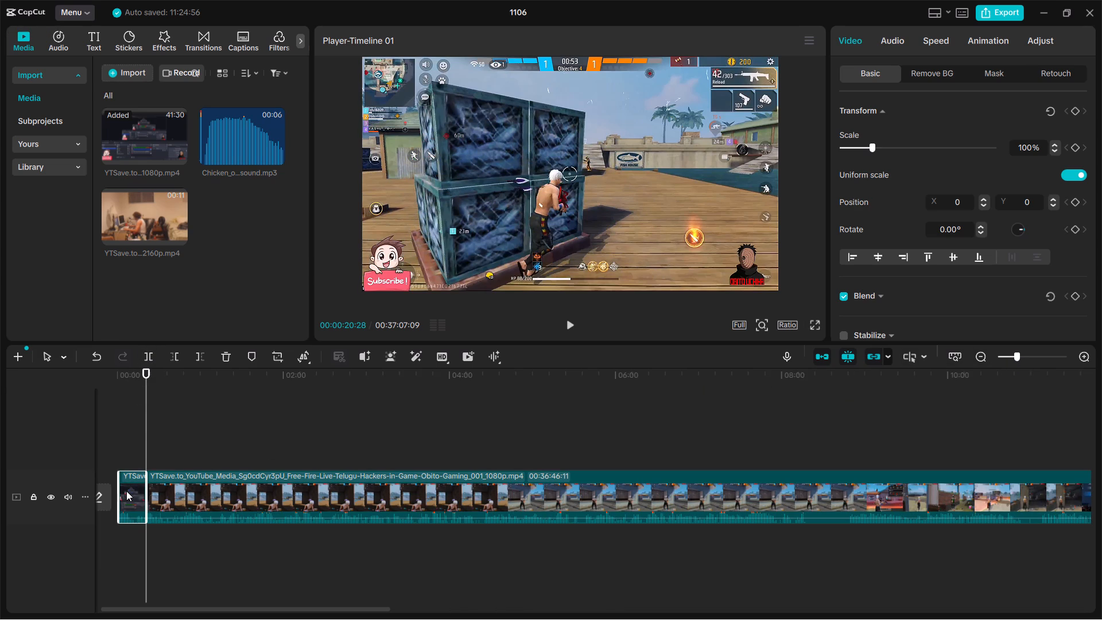
key(Delete)
Play the opening moments and split the gameplay clip at 00:00:02:11, right after the shooting beside the crates.
key(space)
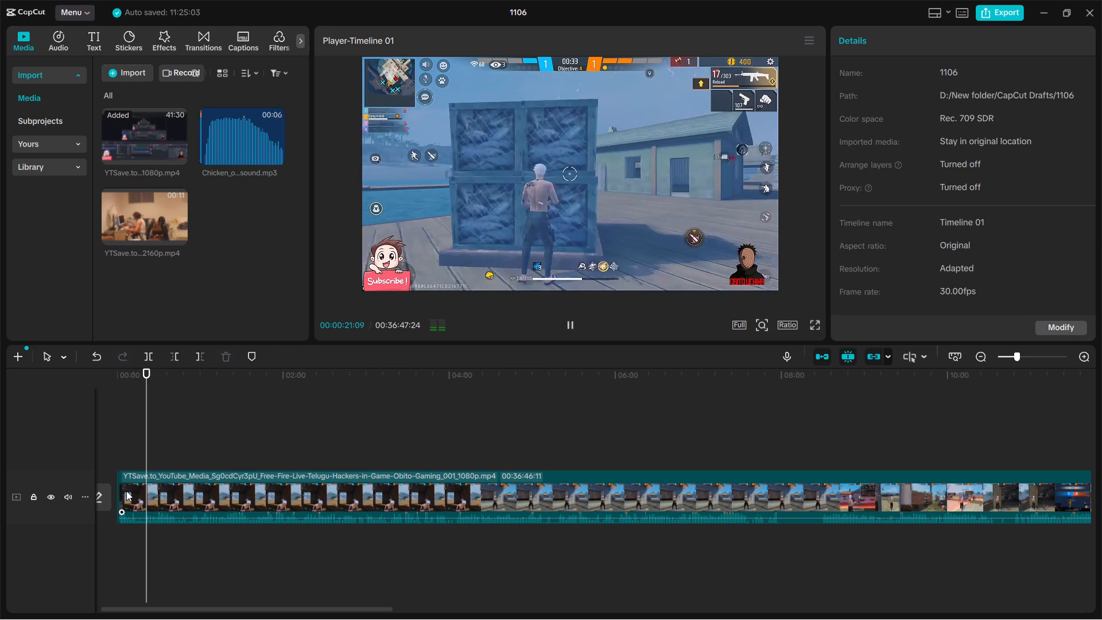
key(space)
click(118, 441)
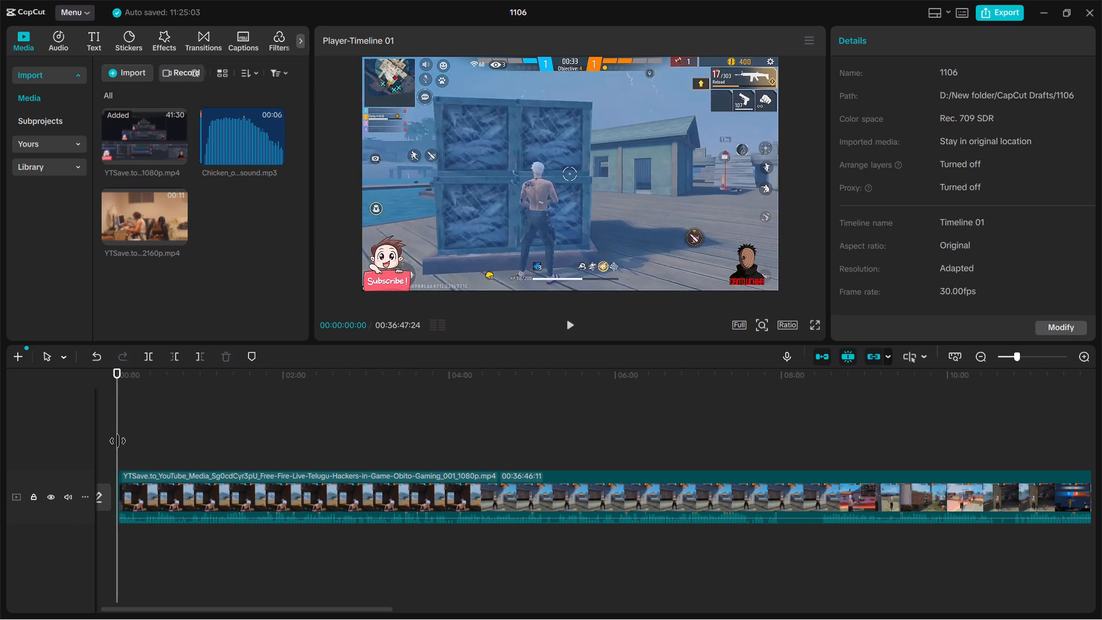
key(space)
key(space)
key(space)
key(space)
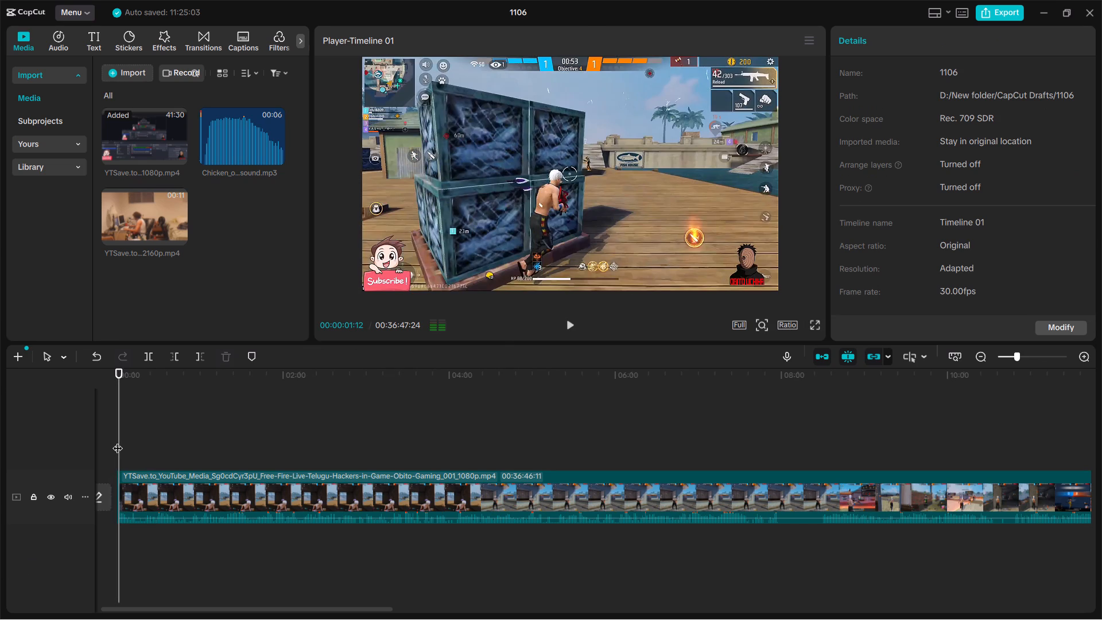
key(space)
key(space)
key(space)
key(space)
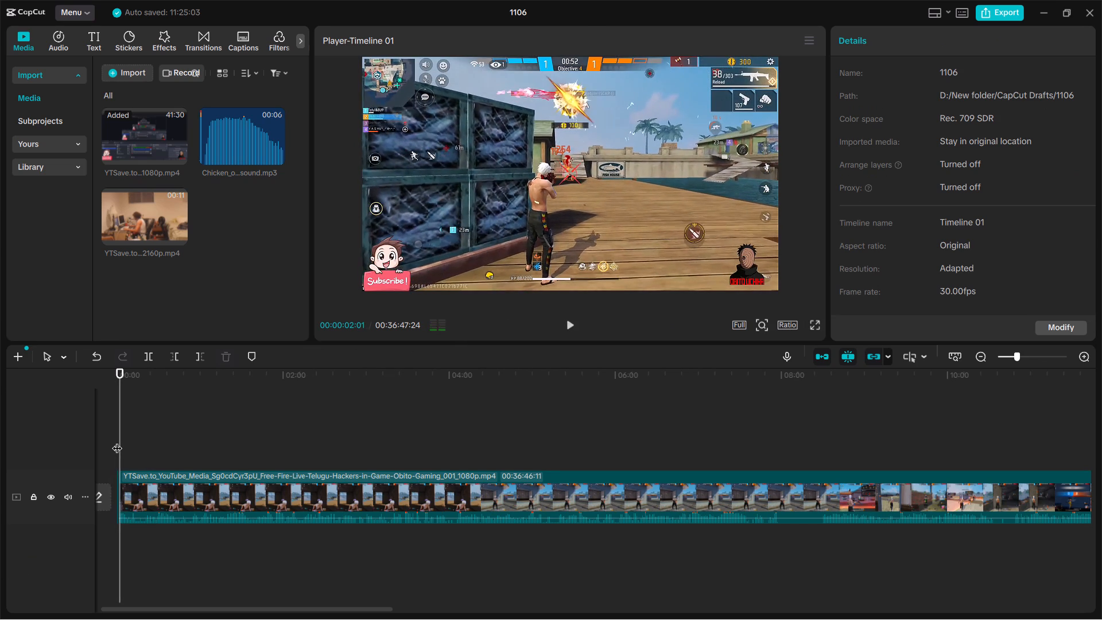
key(space)
key(space)
click(162, 488)
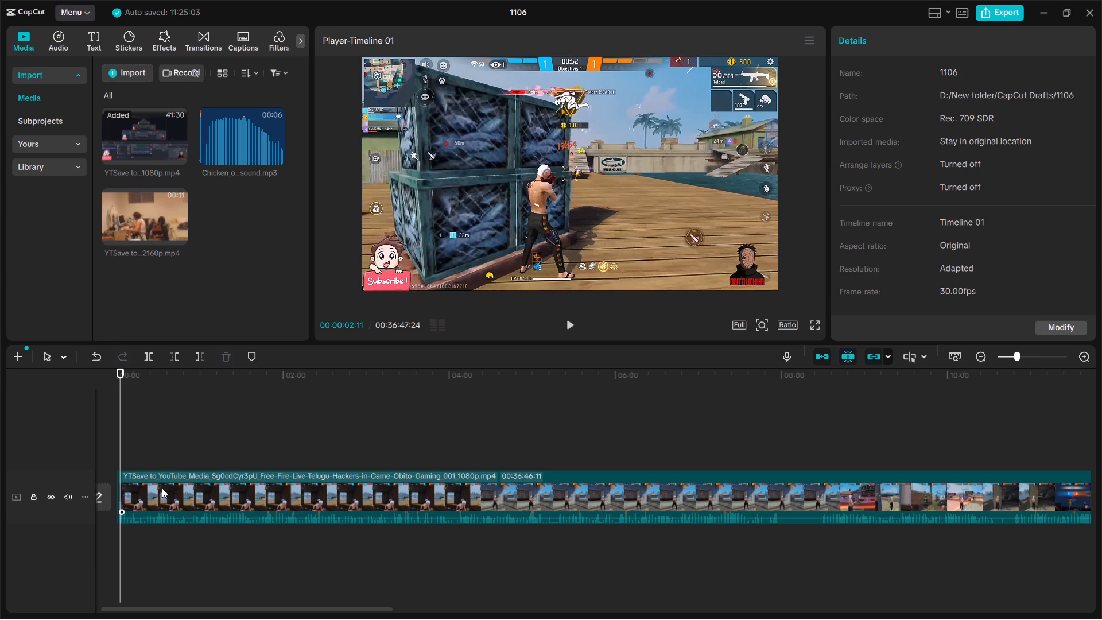
click(146, 359)
Find the start of the shooting beside the green building and trim away the footage between 00:00:02:11 and 00:00:29:12.
key(space)
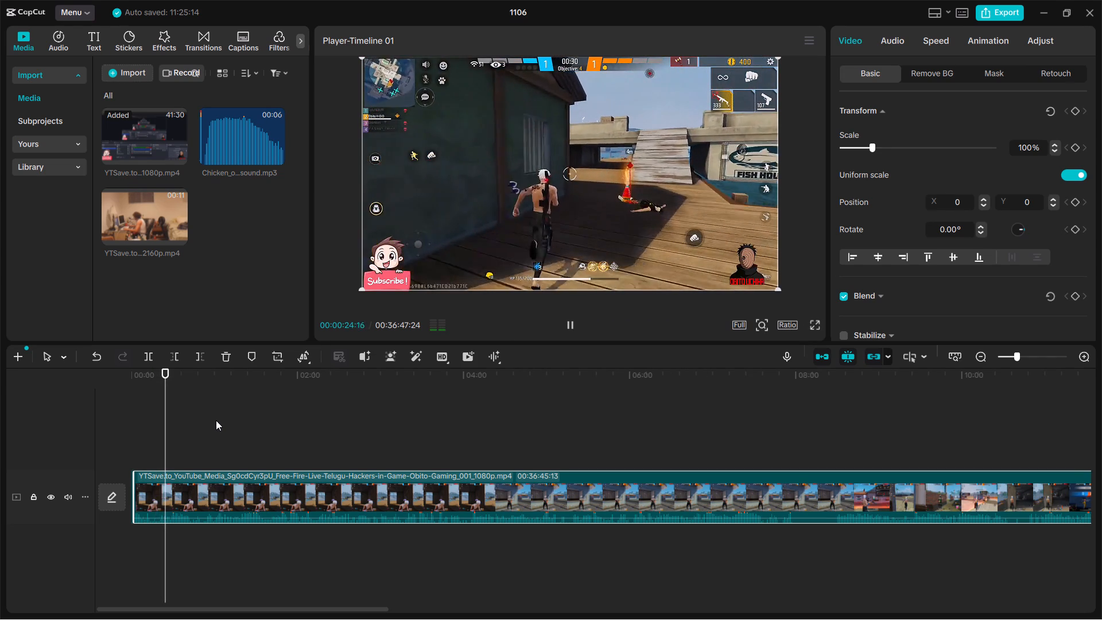
key(space)
key(space)
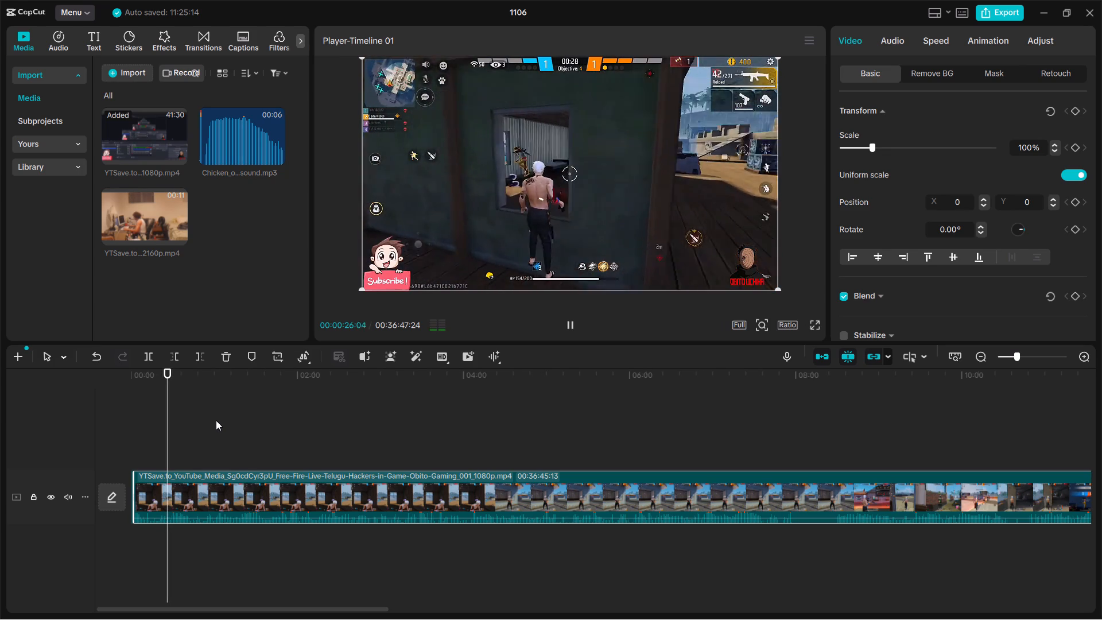
key(space)
key(space)
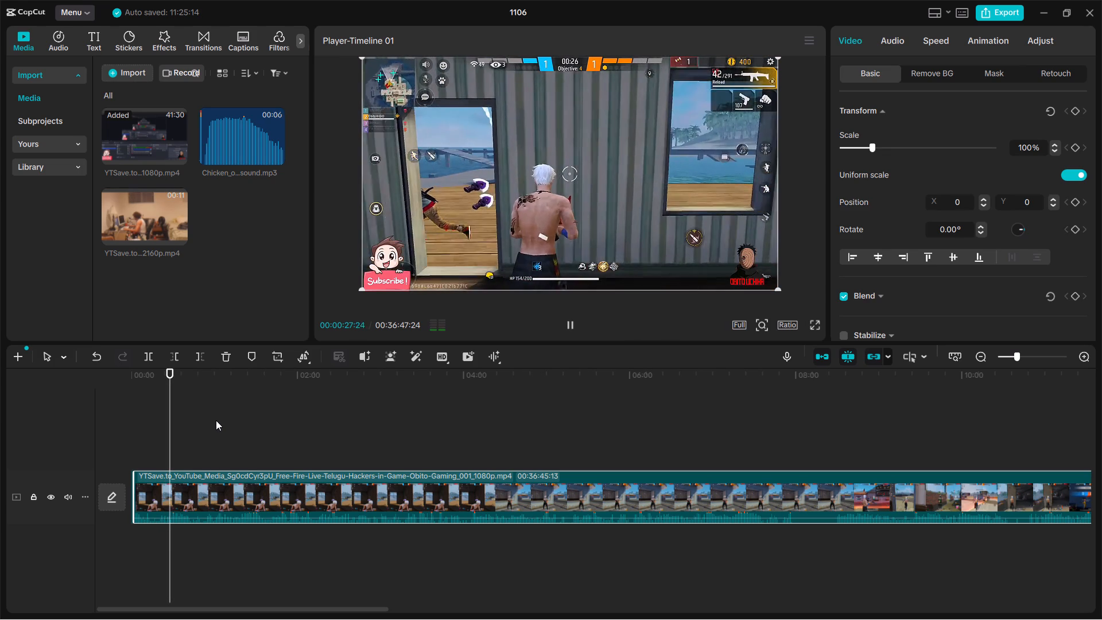
key(space)
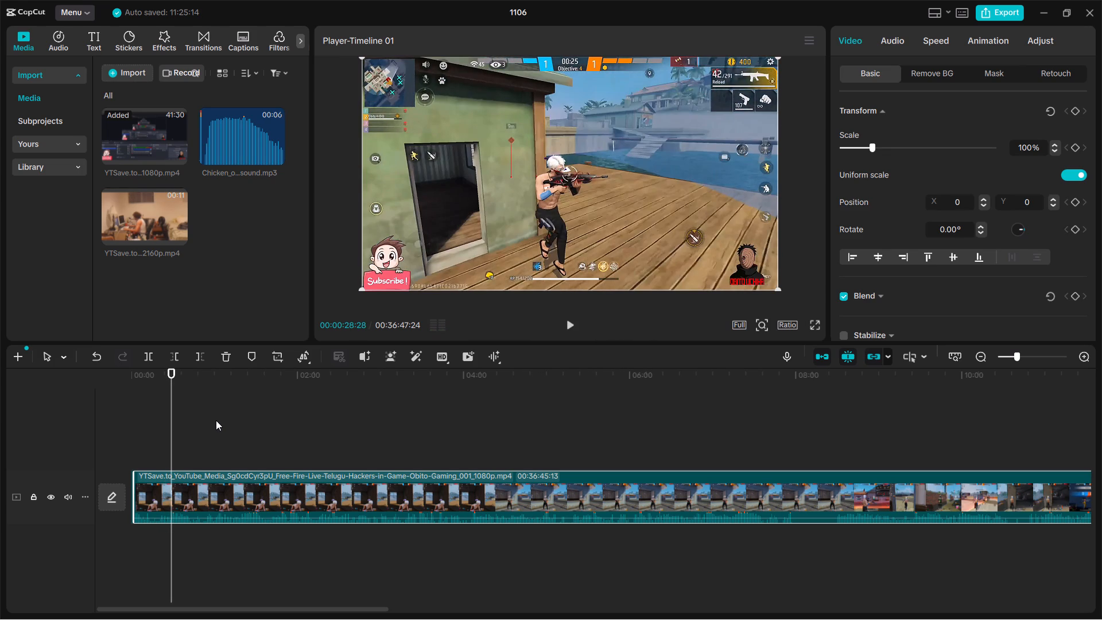
key(Left)
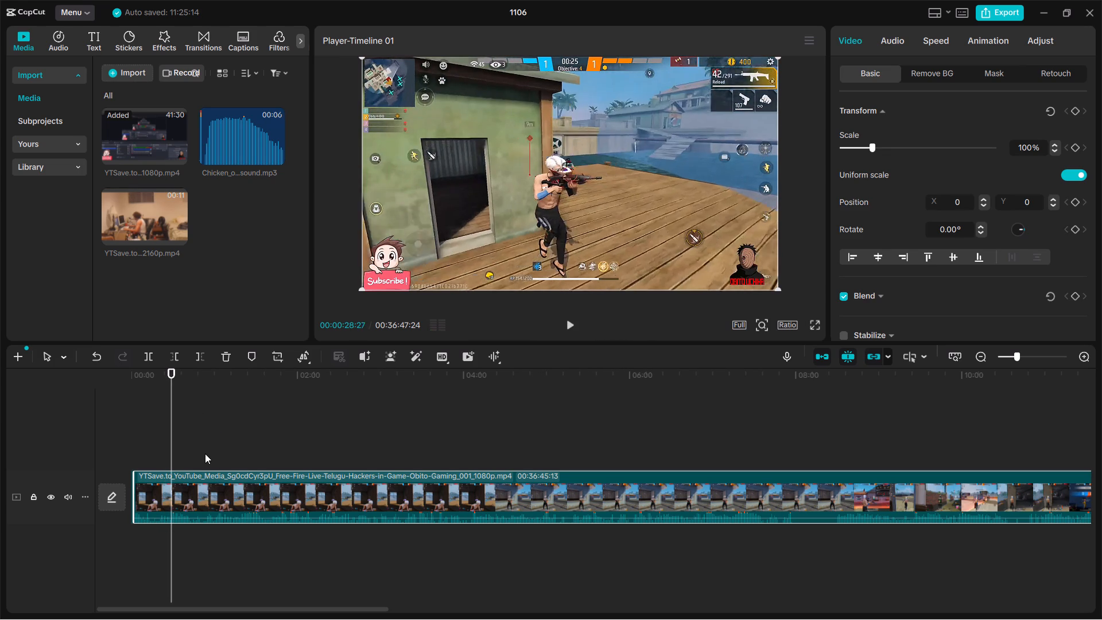
key(Left)
key(Left)
key(Left)
key(Left)
key(Left)
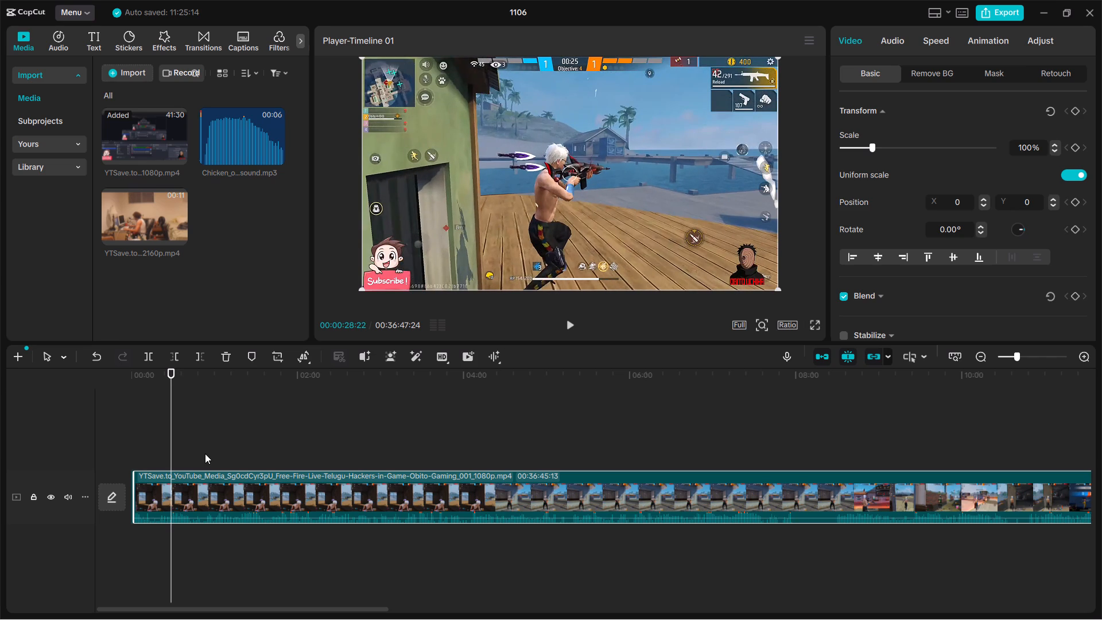
key(Right)
key(Right)
key(Right)
key(space)
key(space)
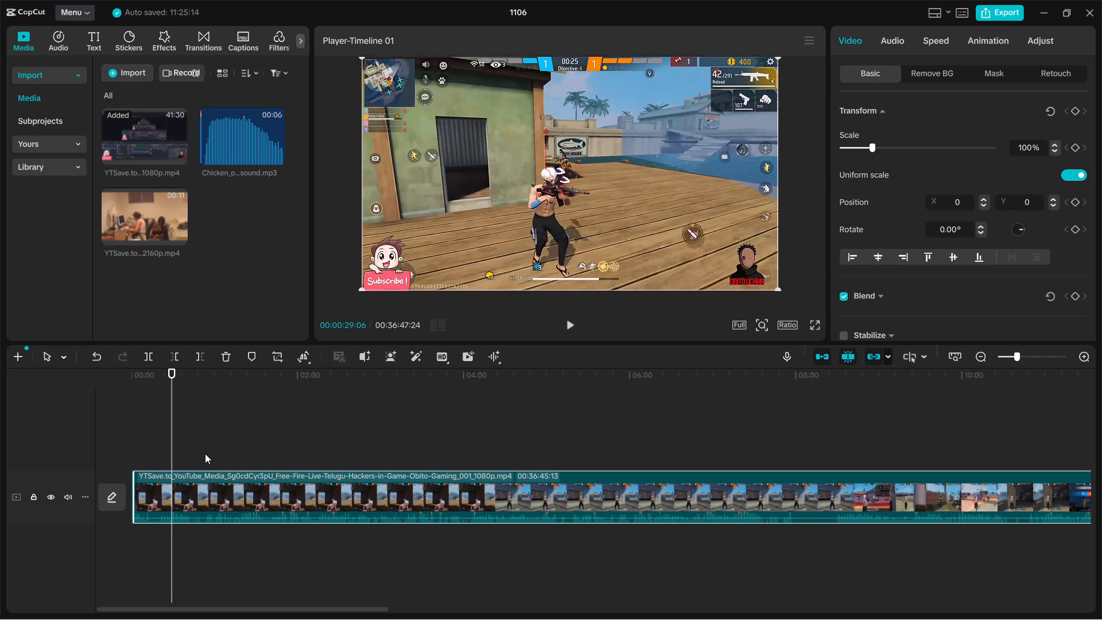
key(space)
key(space)
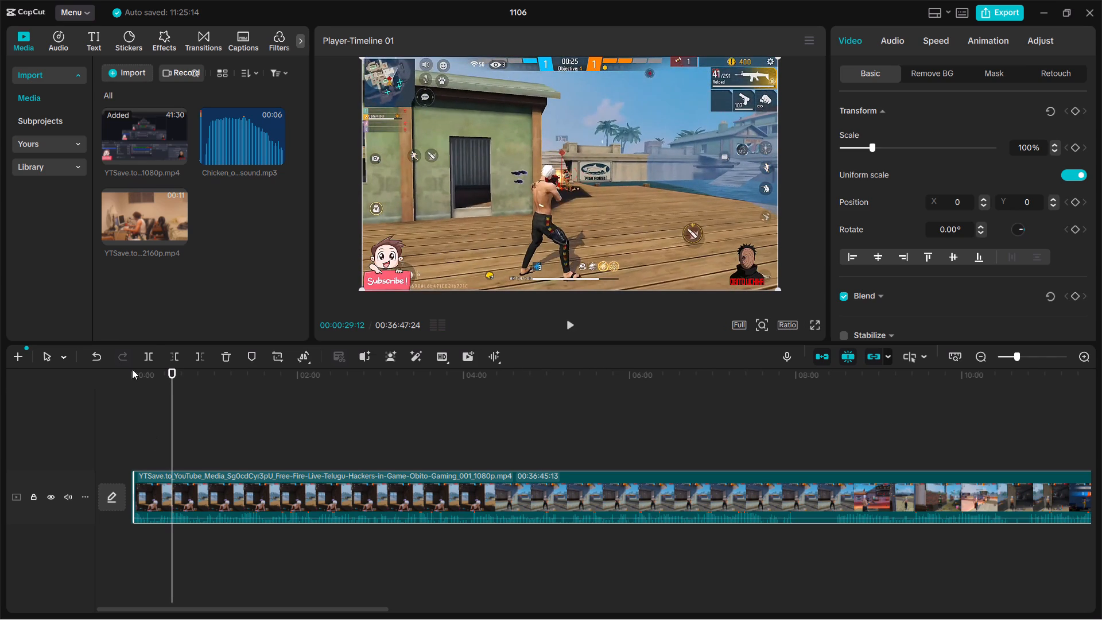
click(169, 358)
Split the gameplay clip at 00:00:03:04, right after the shots beside the green building.
key(space)
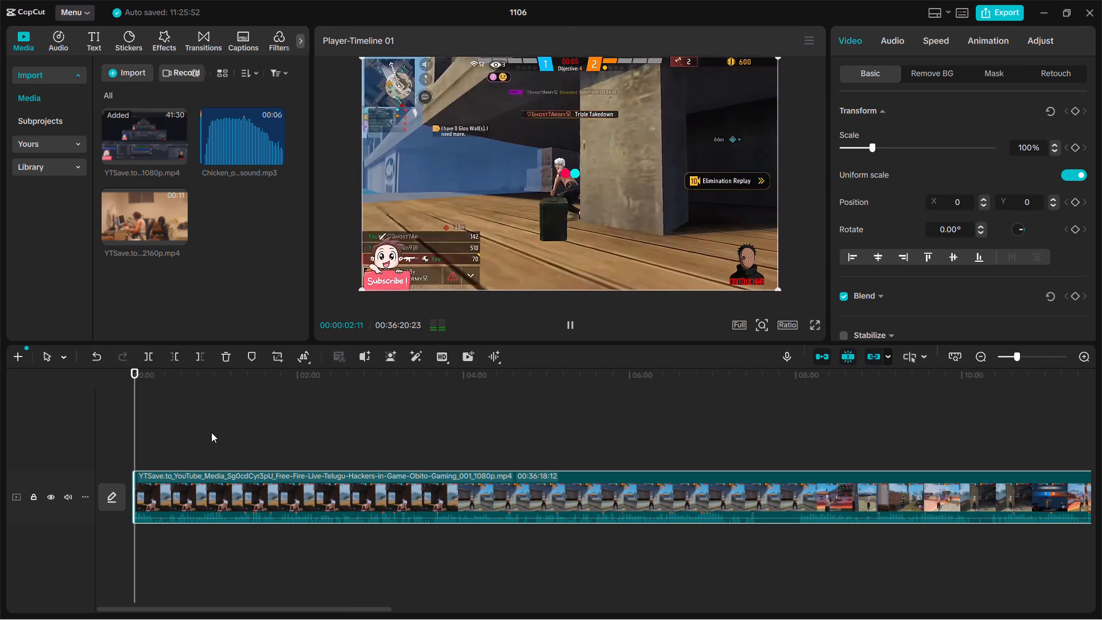
key(space)
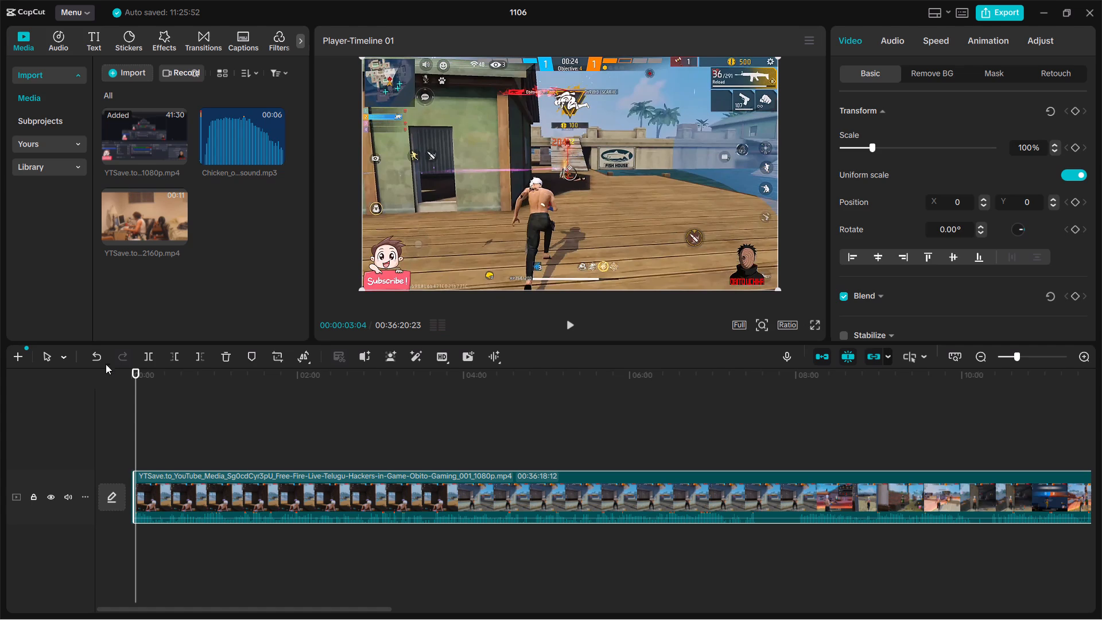
click(152, 354)
Scan the gameplay following the 00:00:03:04 cut for the next gunfight worth keeping.
key(space)
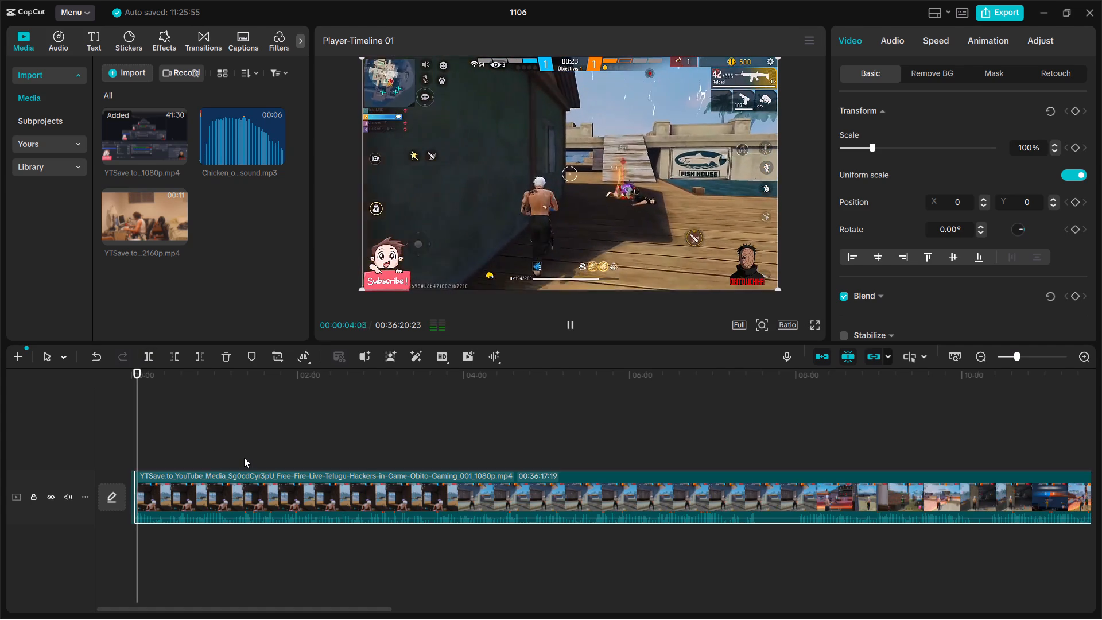
click(151, 436)
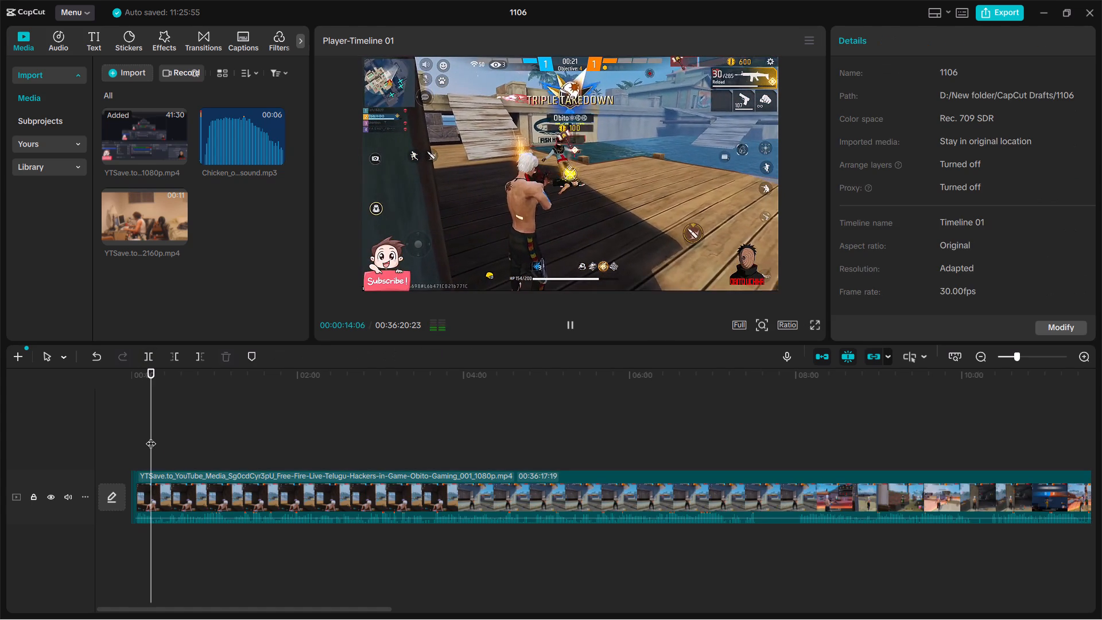
key(space)
click(161, 436)
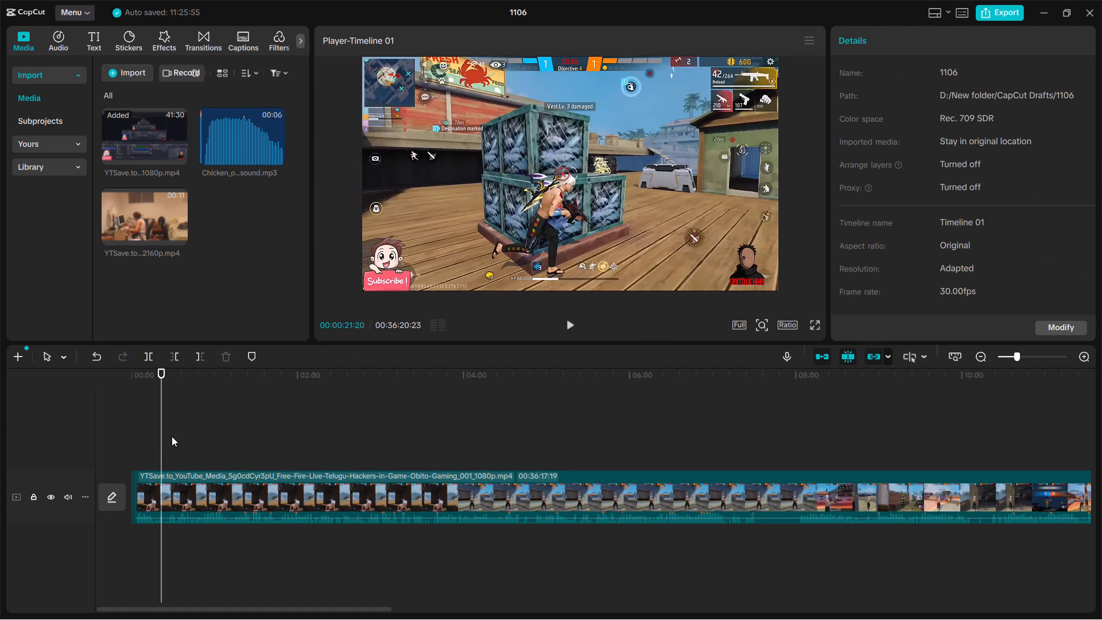
click(172, 436)
click(186, 436)
click(201, 436)
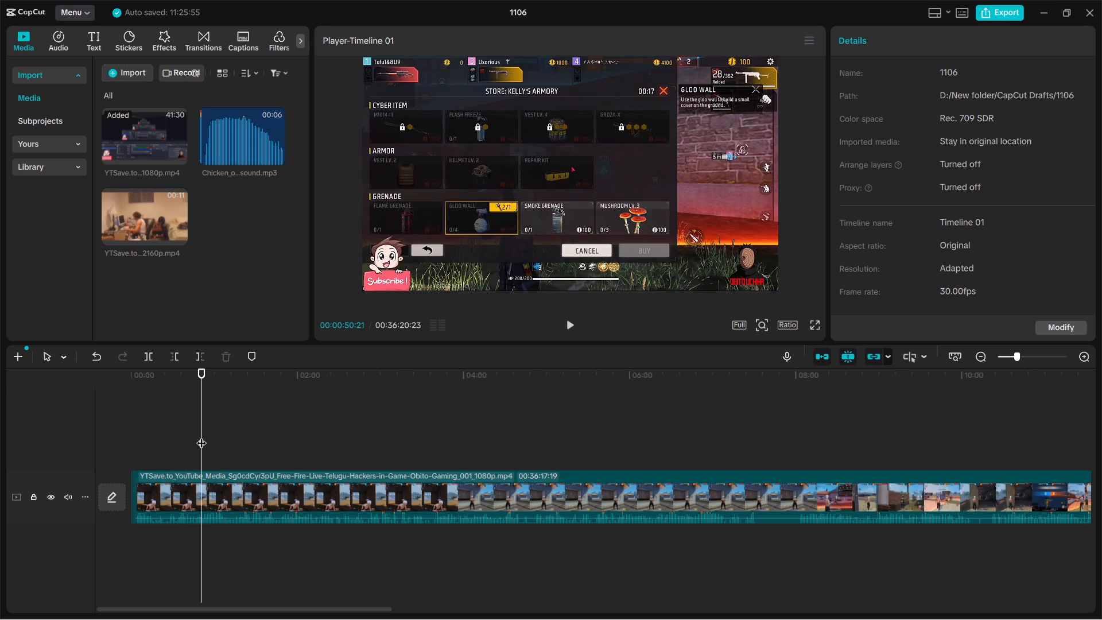
click(208, 436)
click(218, 436)
click(224, 437)
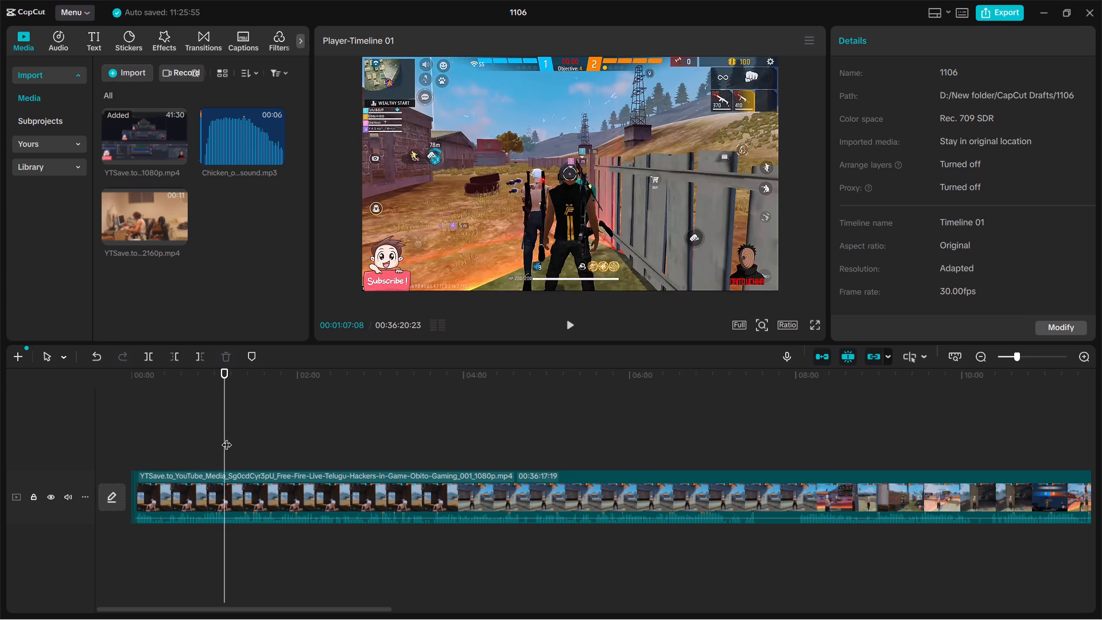
click(230, 438)
click(235, 439)
click(241, 439)
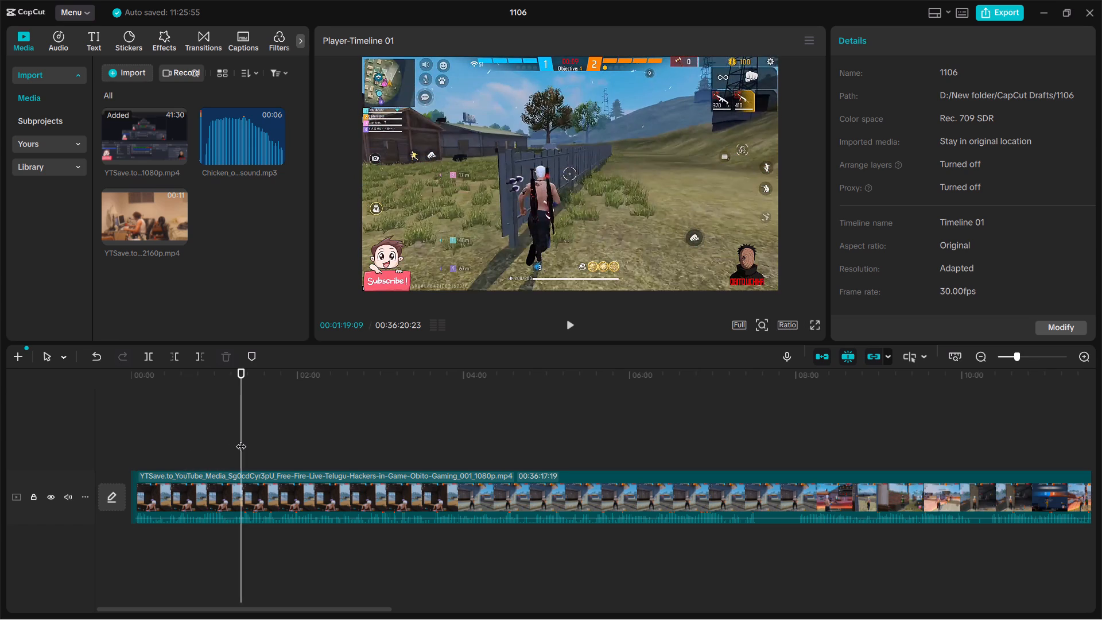
click(250, 439)
click(256, 440)
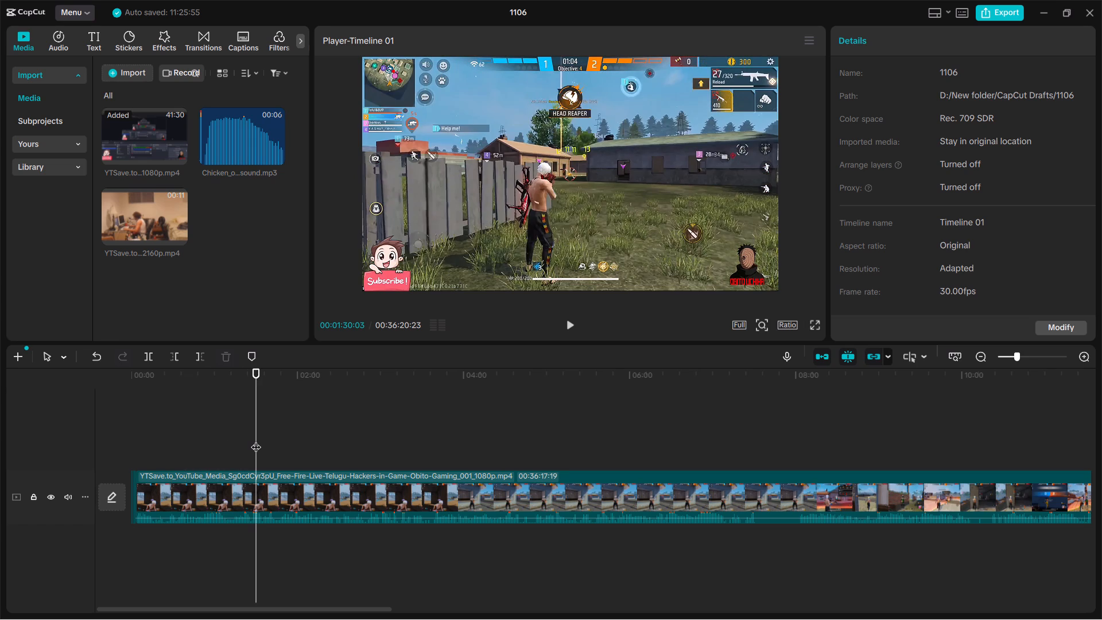
click(249, 441)
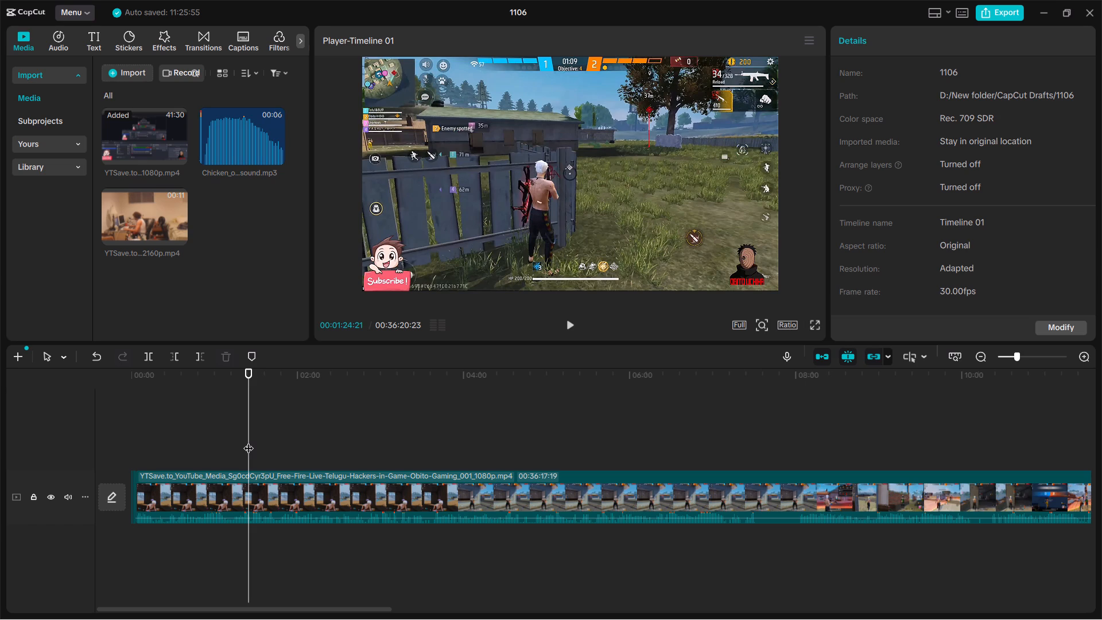
key(space)
key(space)
click(244, 441)
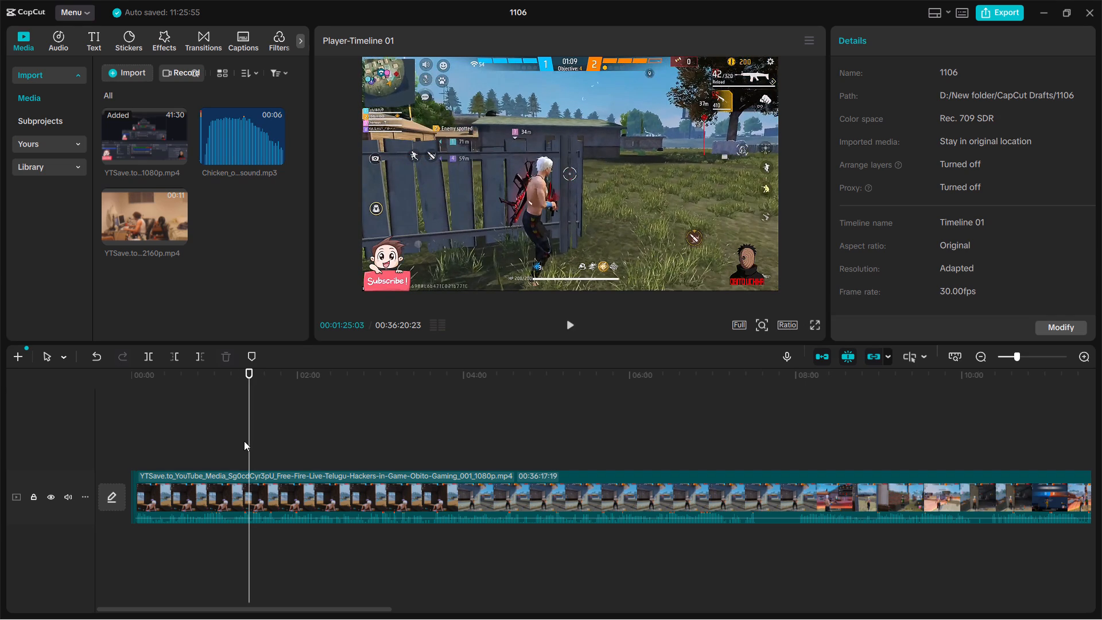
key(space)
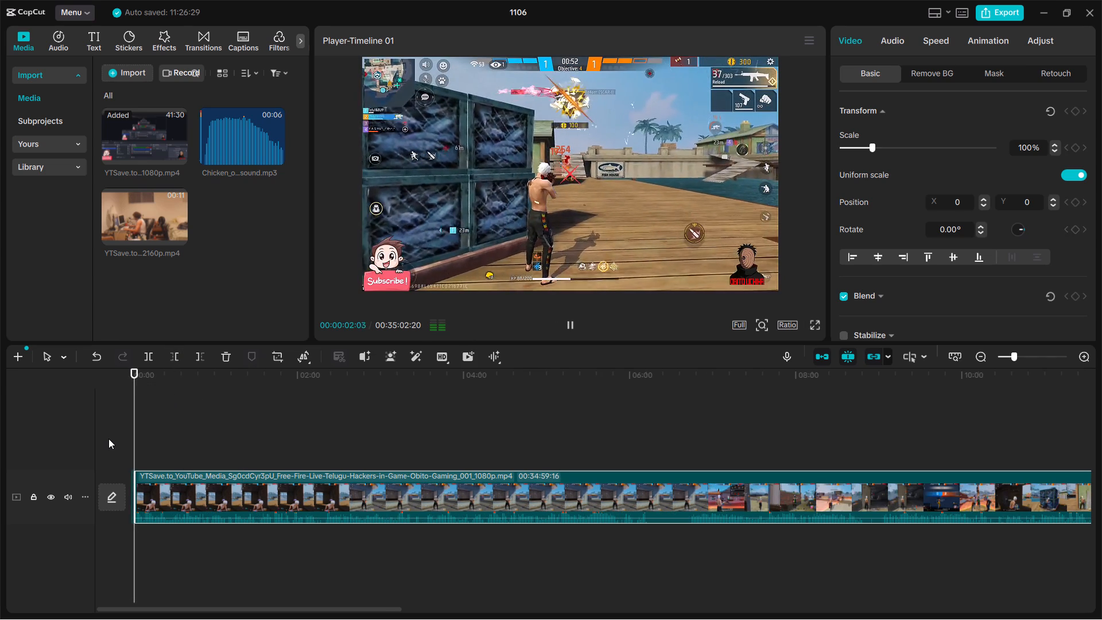
key(space)
key(space)
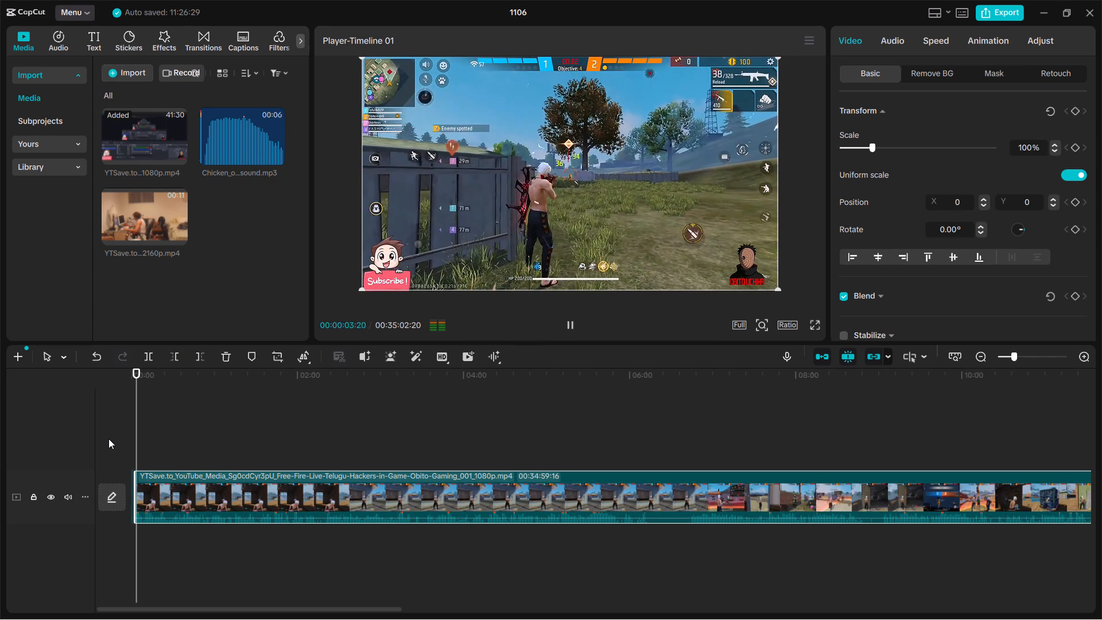
key(space)
key(space)
key(space)
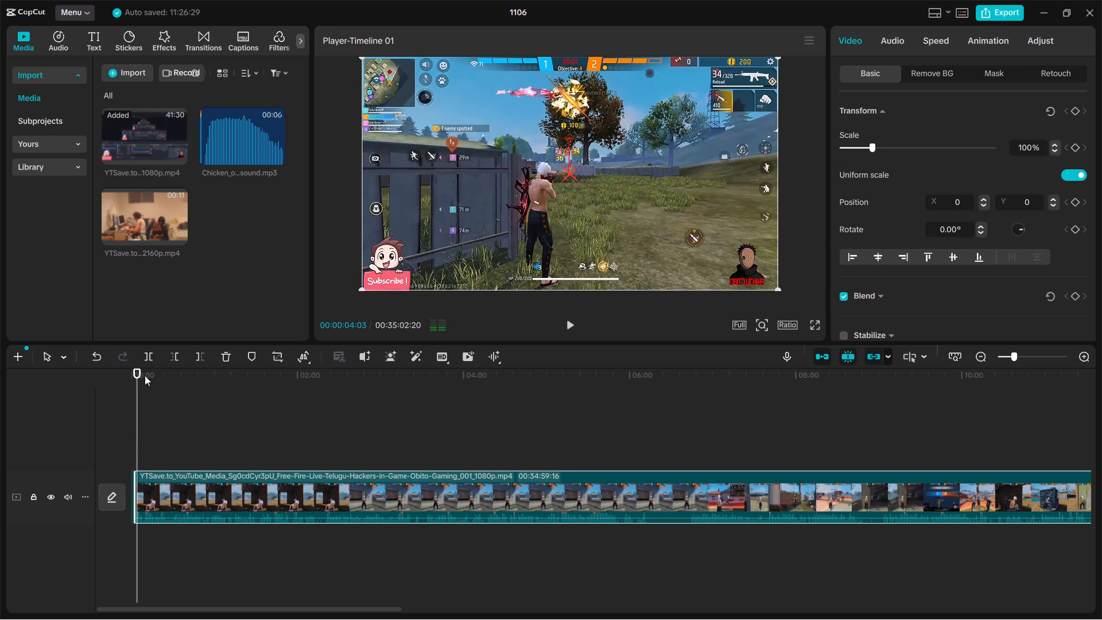
click(150, 352)
Replay the fence gunfight and split the gameplay clip at 00:00:04:19, just after the kill beside the tree.
key(space)
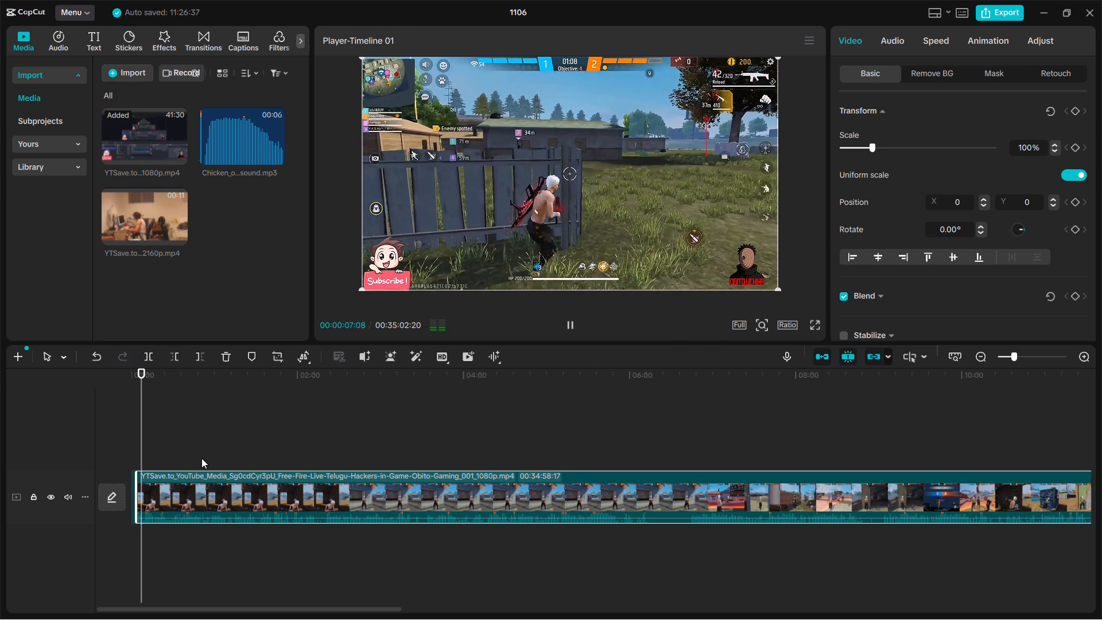
key(space)
click(1023, 358)
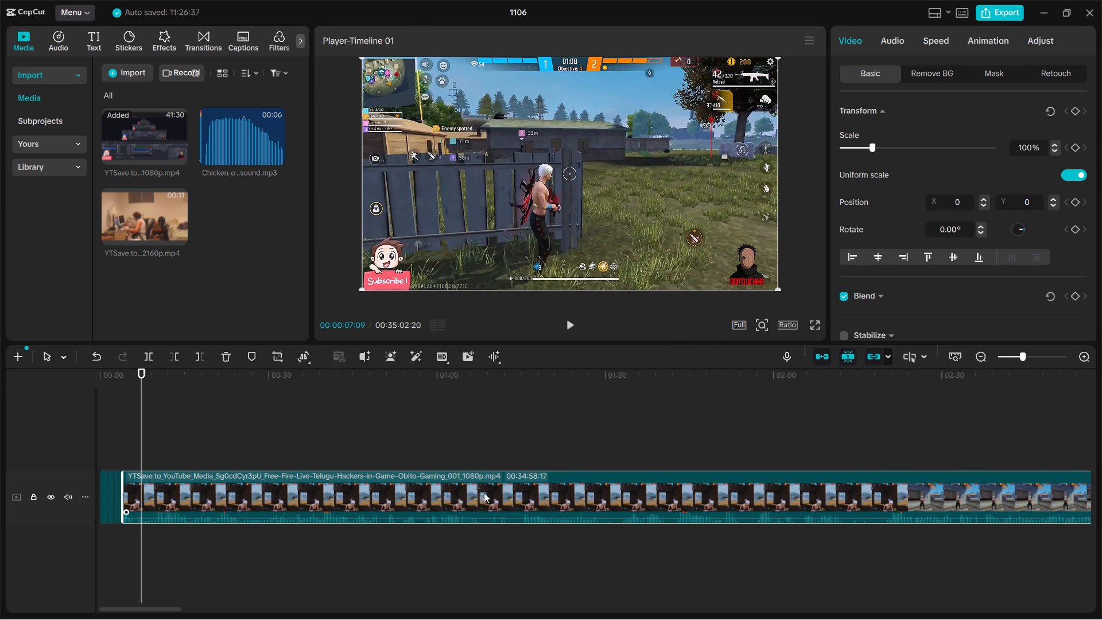
drag(142, 447, 135, 447)
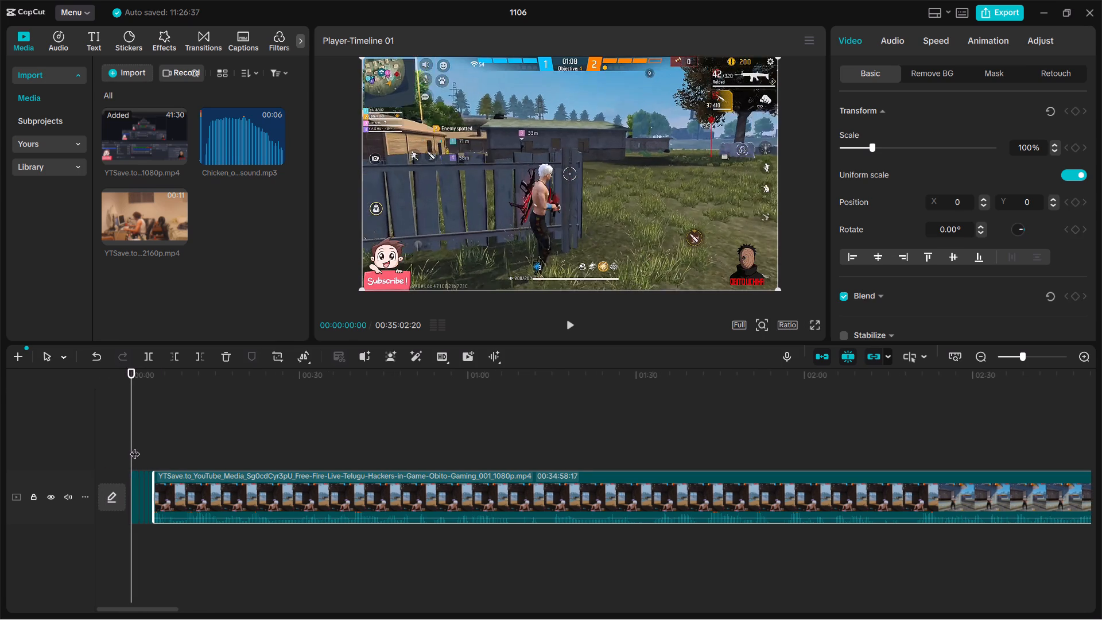
click(150, 447)
key(space)
key(space)
key(space)
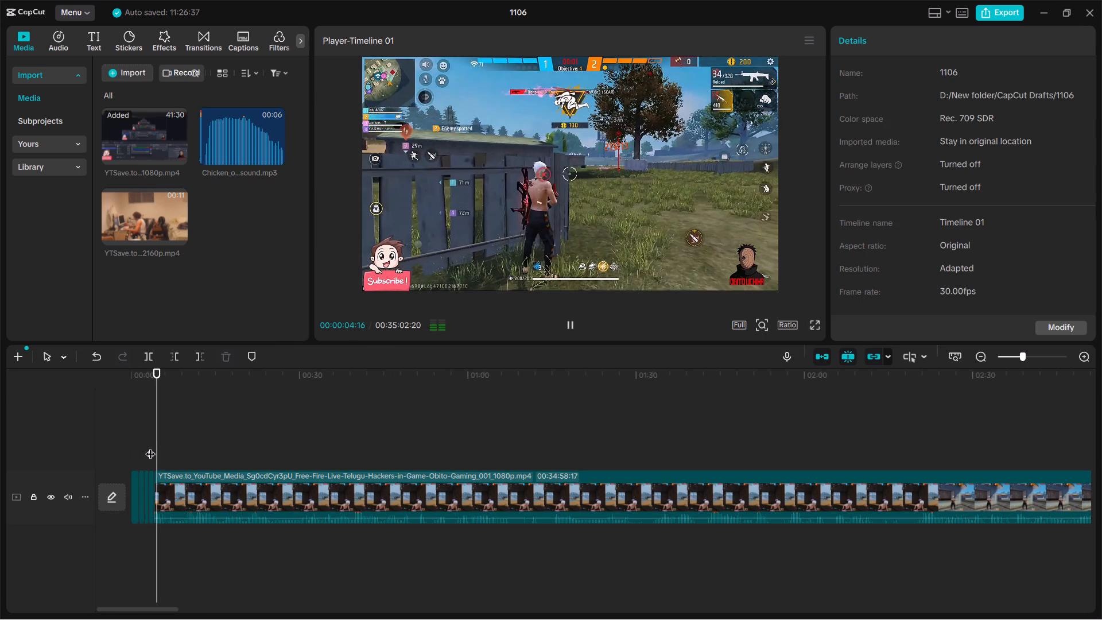
key(space)
click(214, 480)
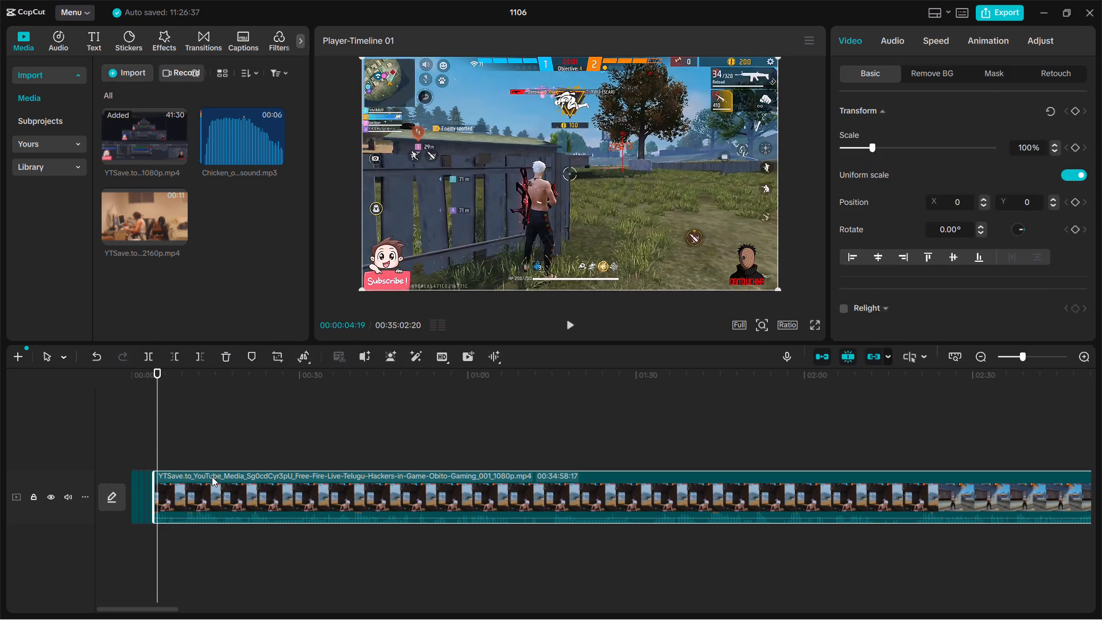
click(155, 361)
Find the moment just before the next shots by the fence and trim away the footage between 00:00:04:19 and 00:00:09:15.
key(space)
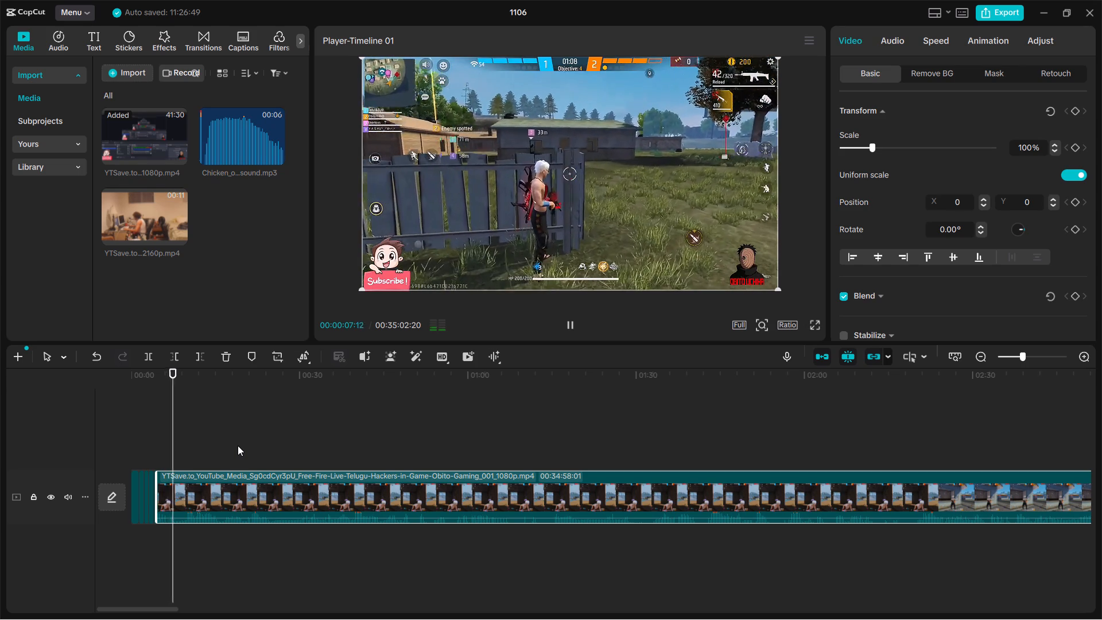
key(space)
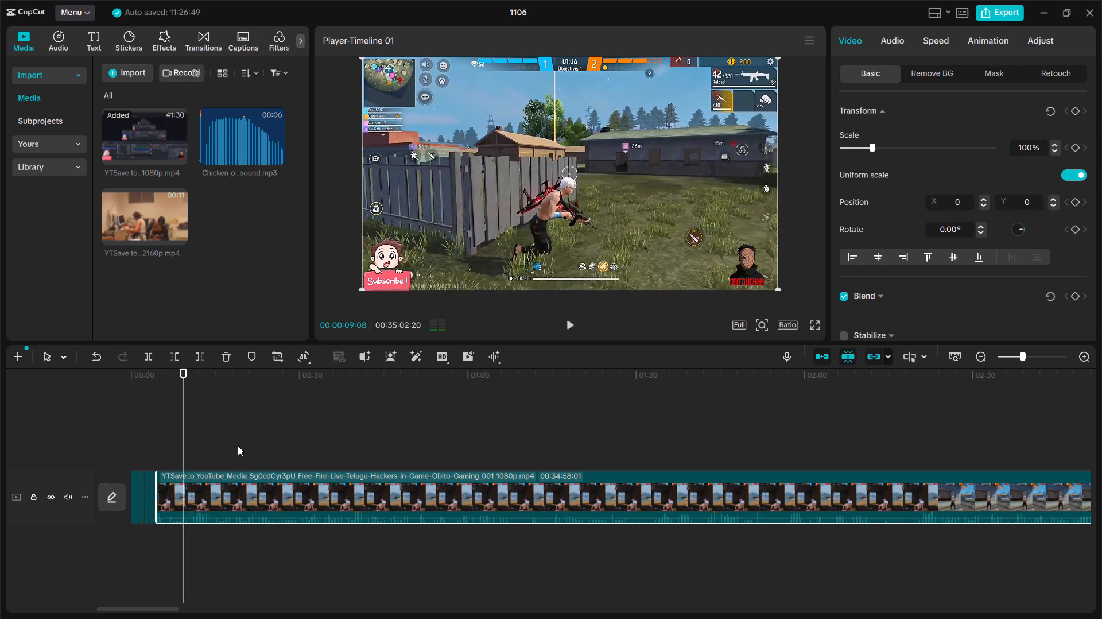
key(space)
key(space)
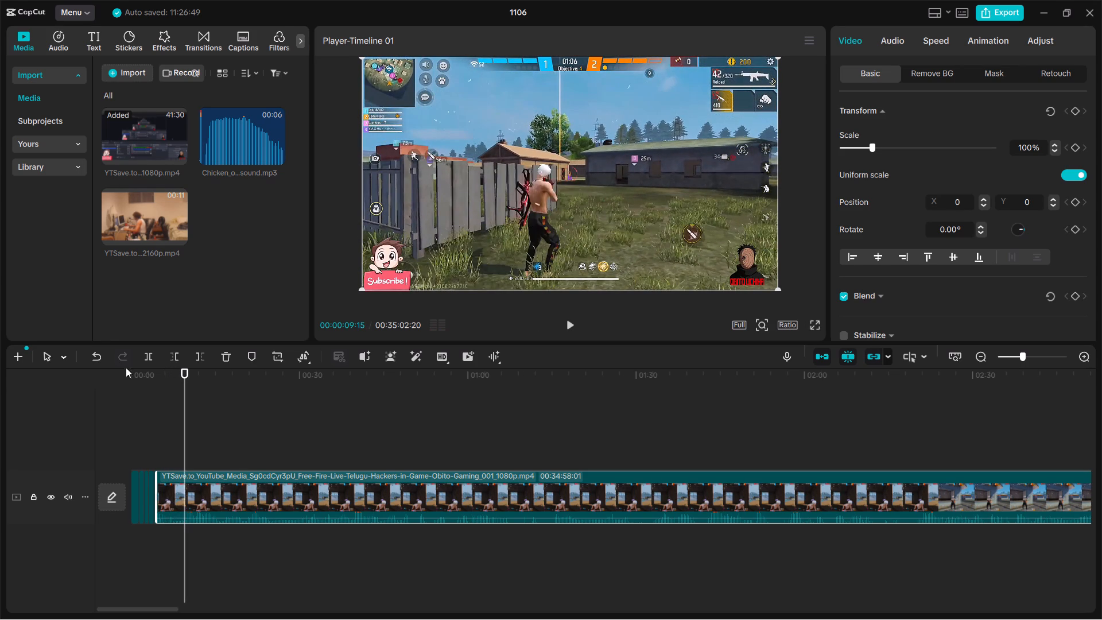
click(176, 357)
Play the new fence shots in short bursts and split the gameplay clip at 00:00:05:29, right after the hit.
key(space)
key(space)
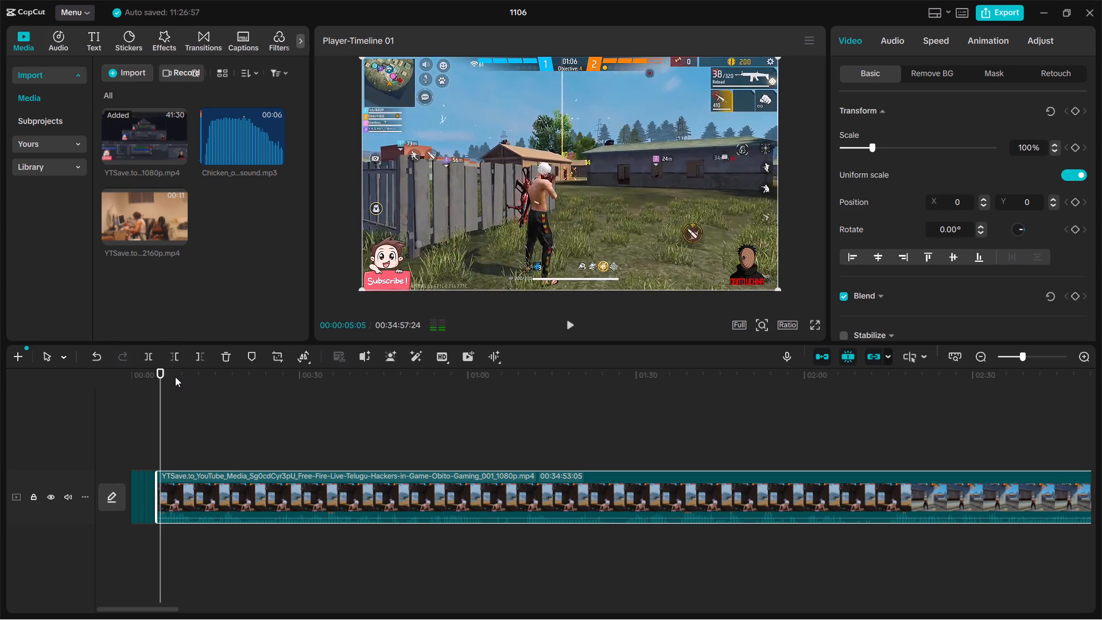
key(space)
key(space)
key(space)
key(space)
key(space)
key(space)
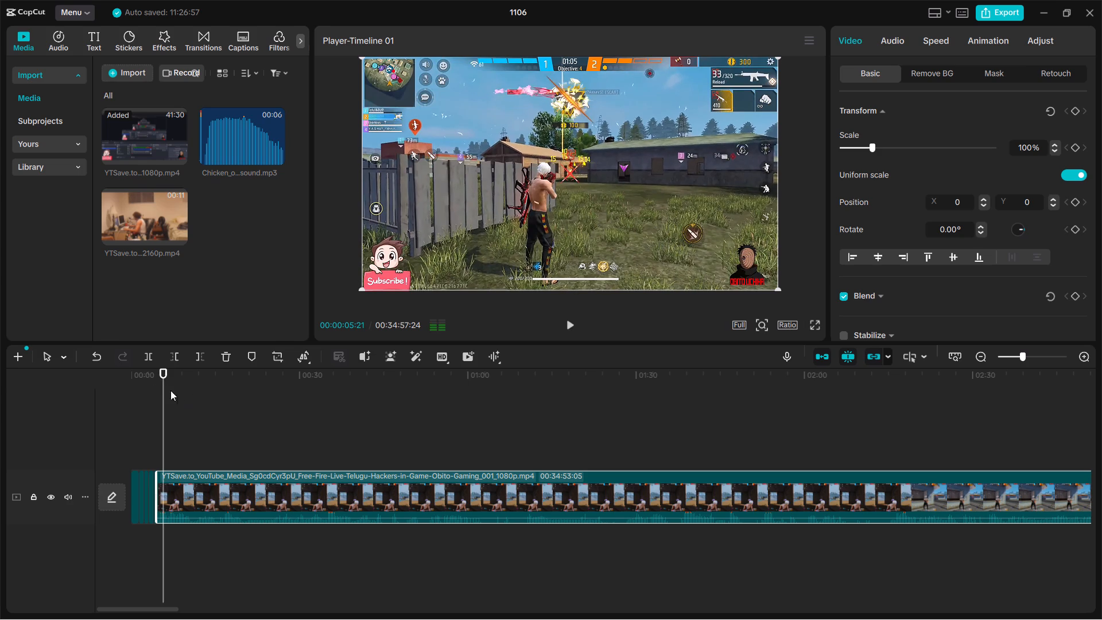
key(space)
key(space)
click(152, 362)
Scan the gameplay following the 00:00:05:29 cut, through the rooftop fight and into Round 5, for the next gunfight worth keeping.
key(space)
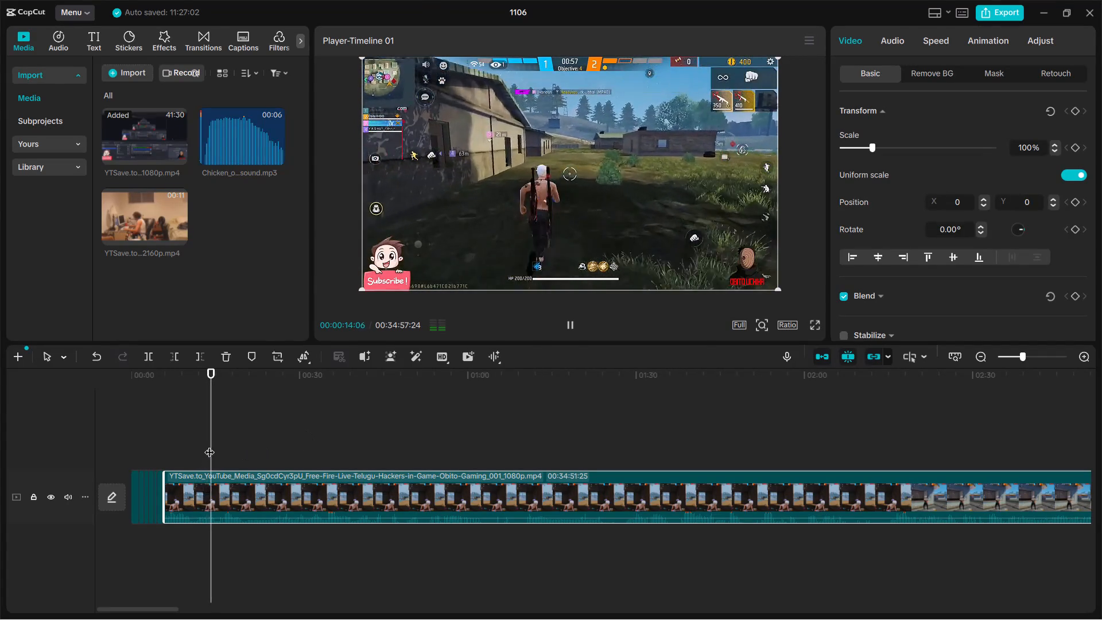
click(215, 440)
click(220, 439)
click(233, 439)
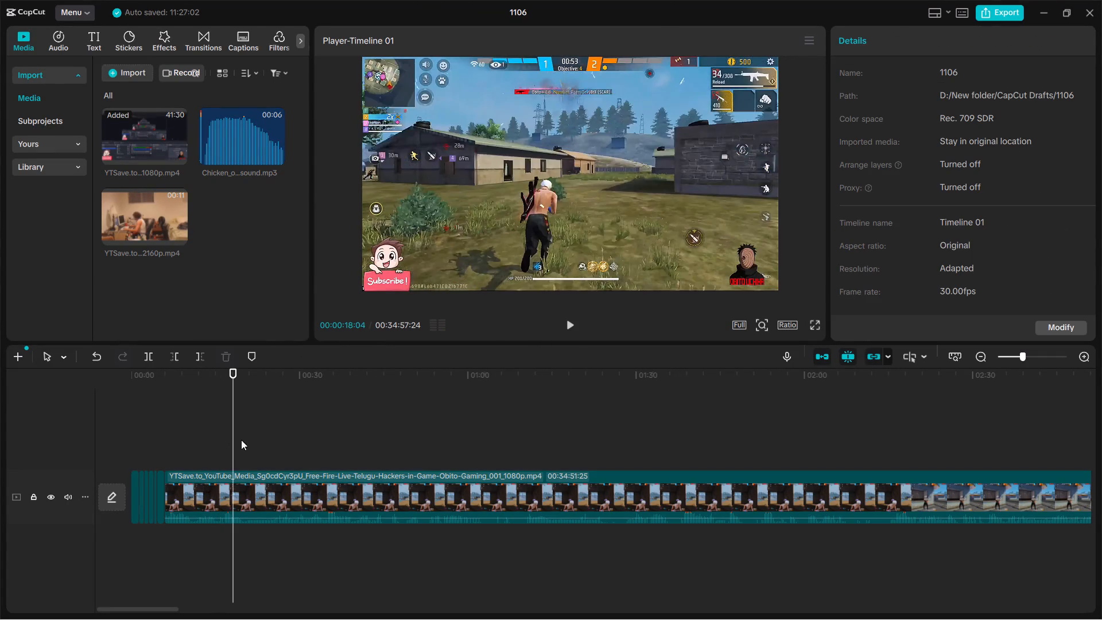
click(241, 440)
click(254, 440)
click(268, 440)
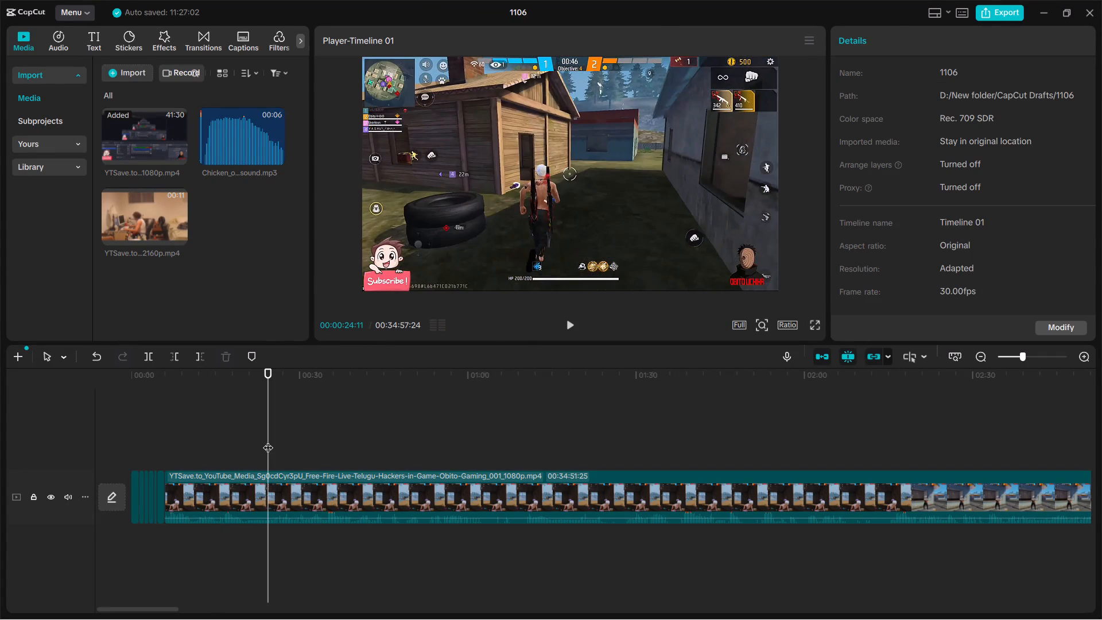
click(280, 440)
click(286, 440)
click(297, 440)
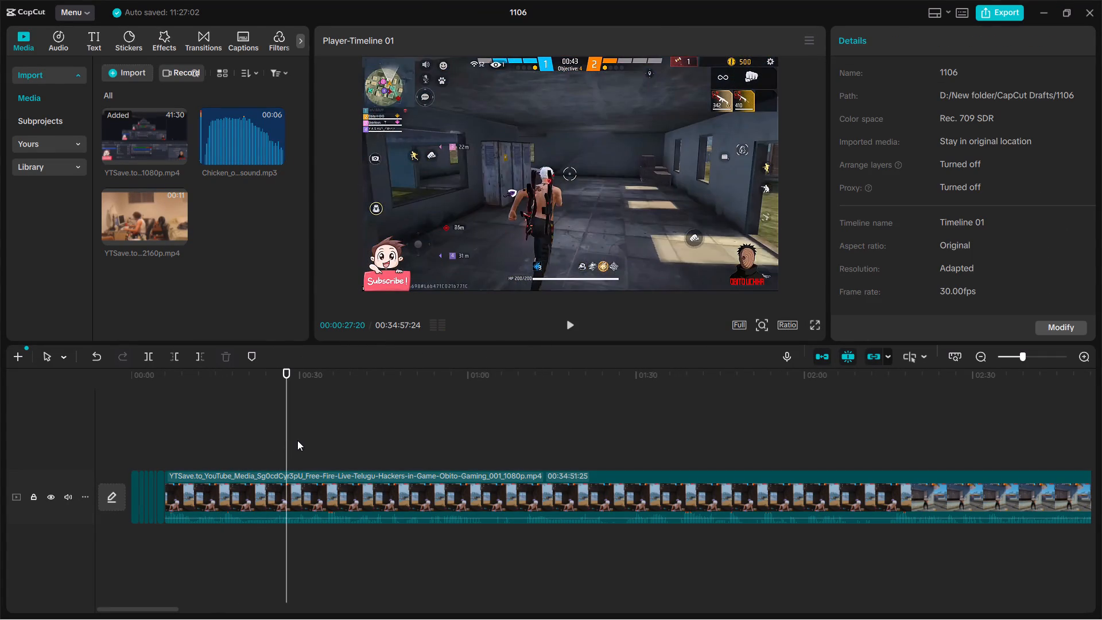
click(300, 440)
click(312, 441)
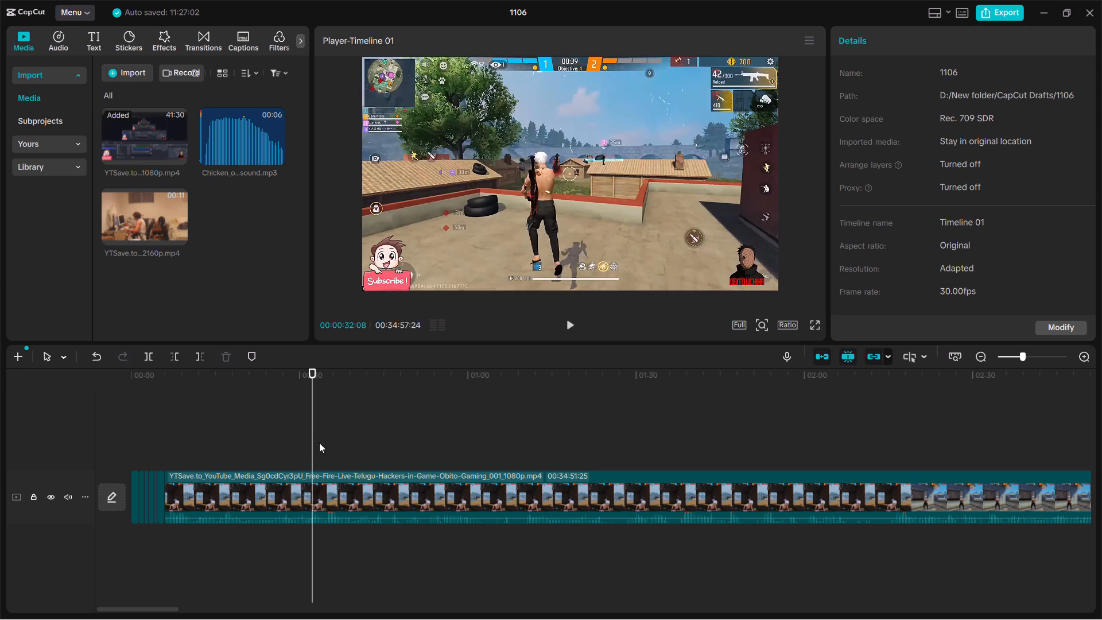
click(319, 443)
click(319, 443)
click(325, 443)
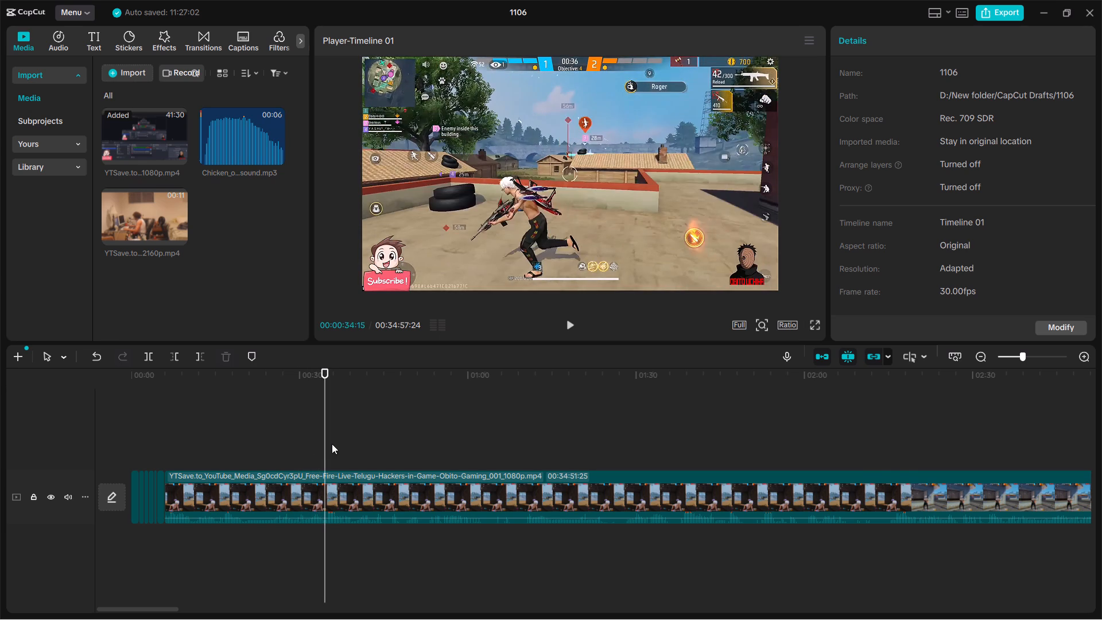
click(332, 444)
click(337, 445)
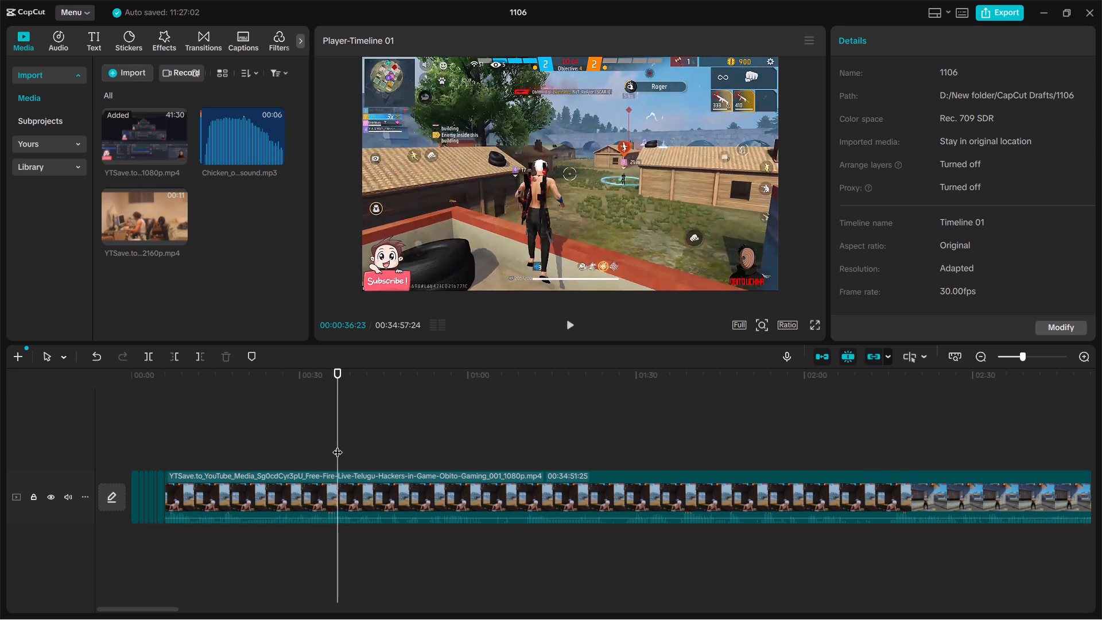
click(330, 446)
click(327, 446)
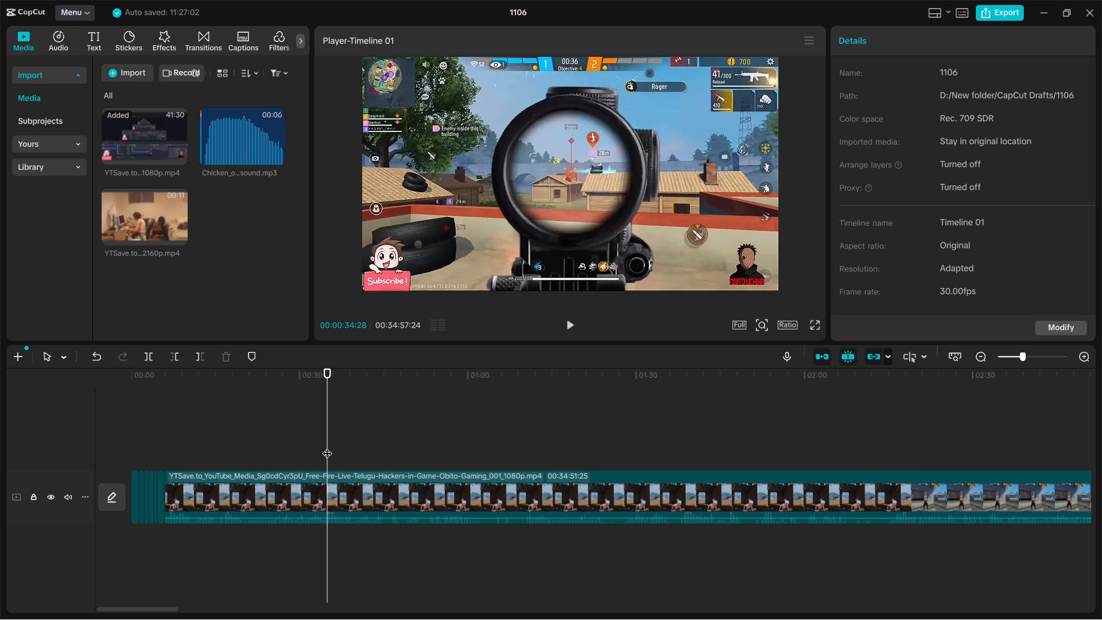
key(space)
click(343, 448)
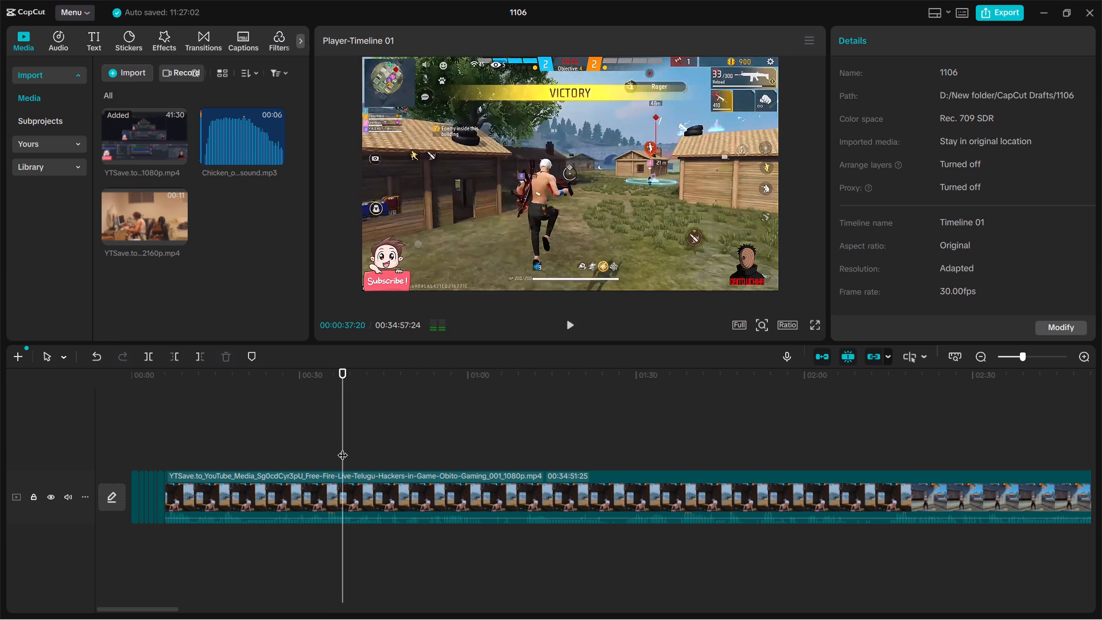
click(349, 449)
click(356, 449)
click(357, 449)
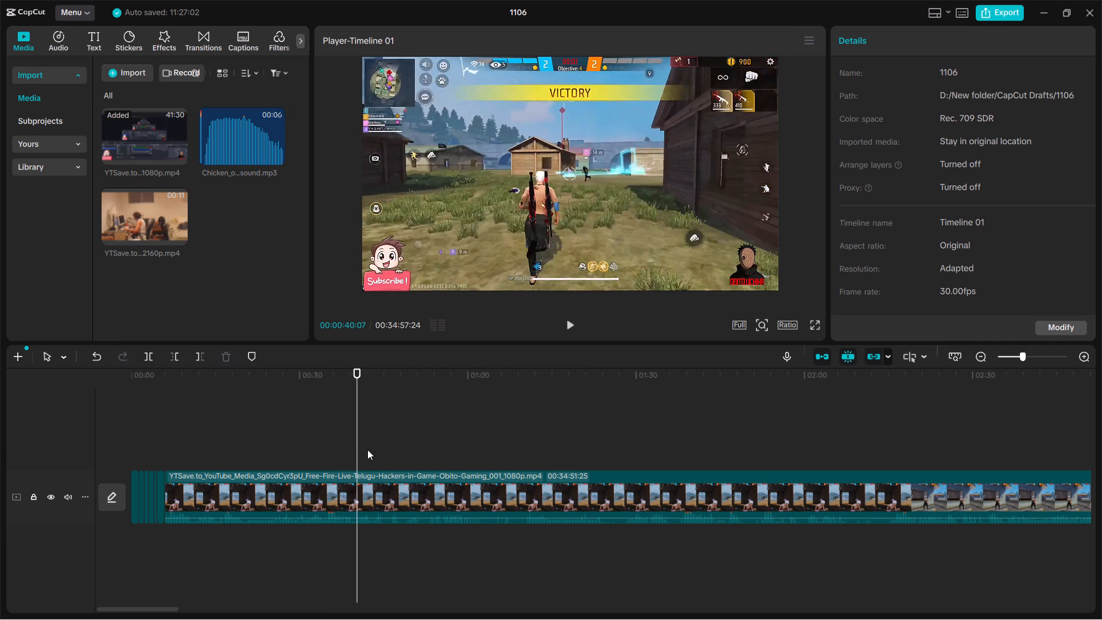
click(365, 449)
click(371, 449)
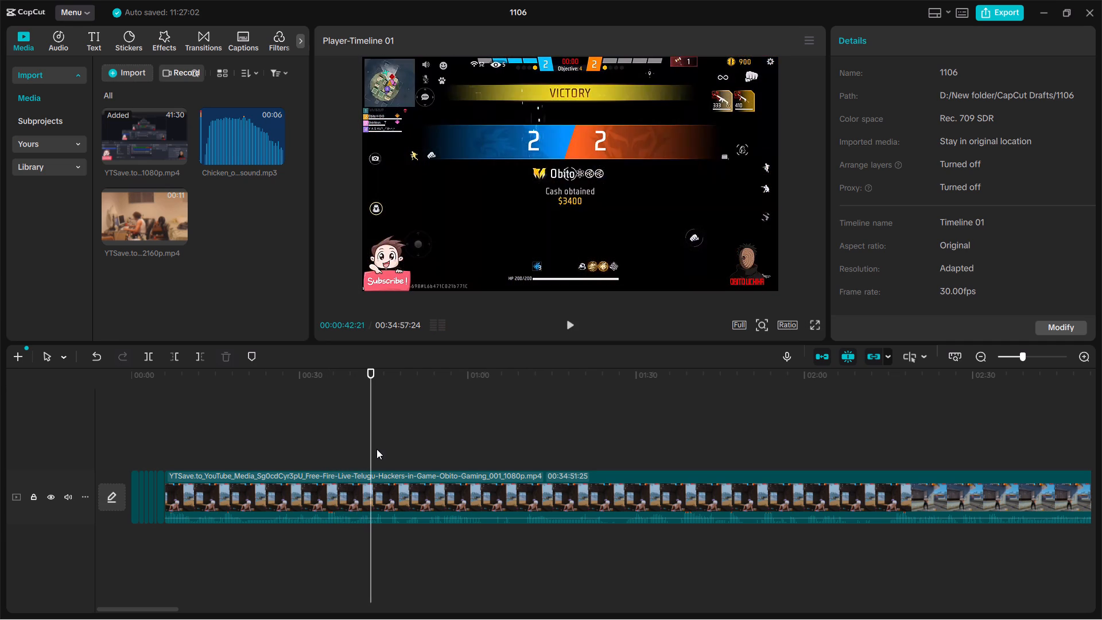
click(377, 449)
click(382, 448)
double_click(383, 448)
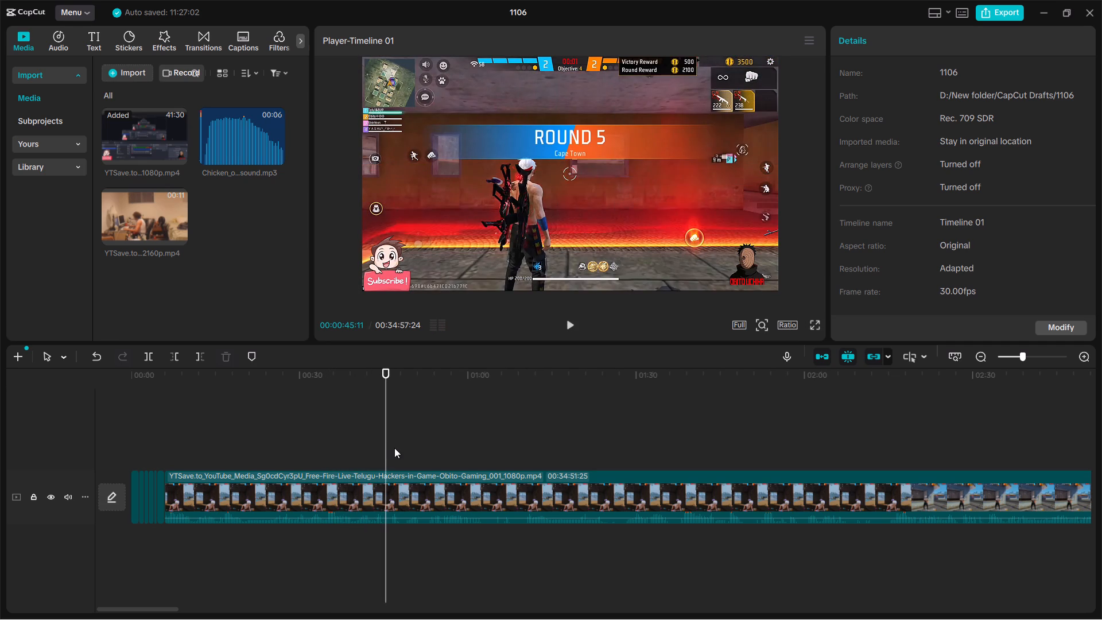
click(394, 448)
click(397, 448)
click(404, 448)
click(404, 448)
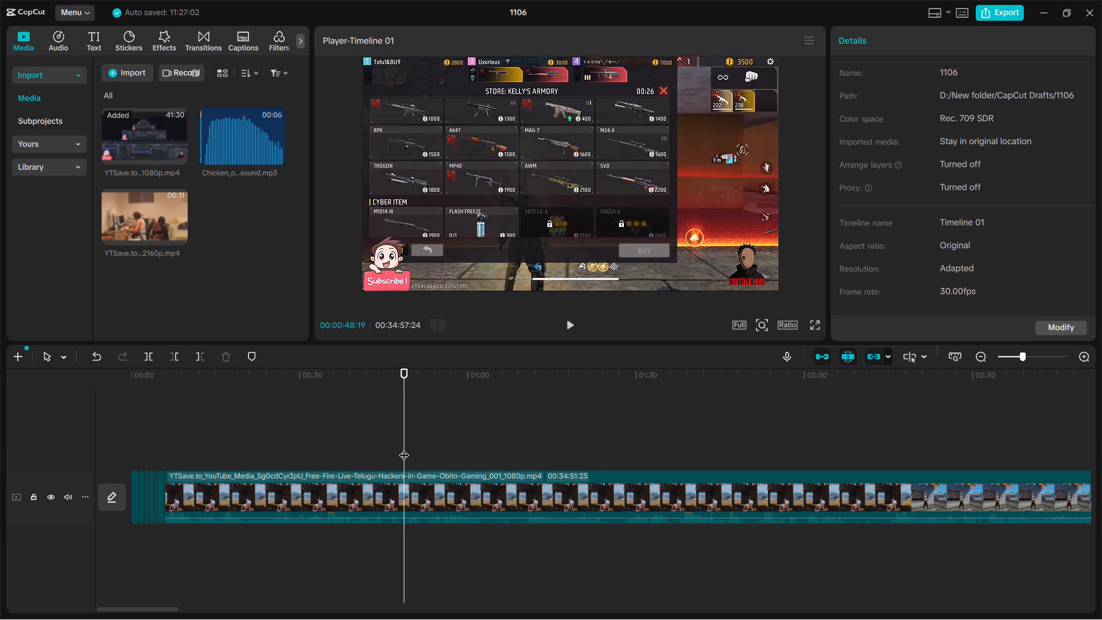
click(410, 447)
click(419, 447)
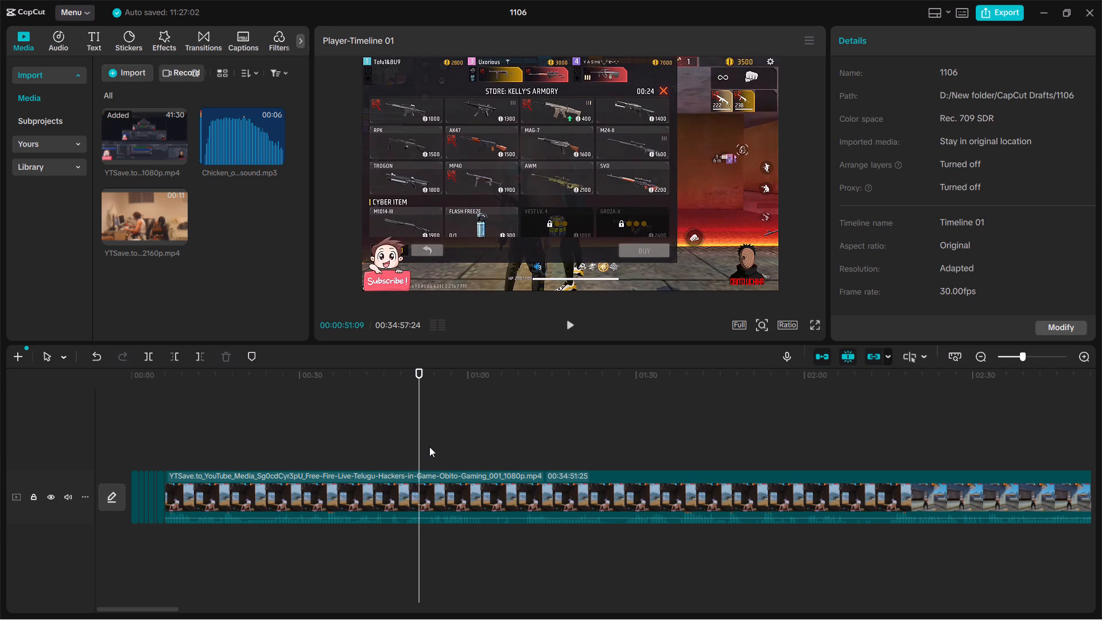
click(429, 447)
click(452, 447)
click(467, 448)
click(487, 448)
click(517, 446)
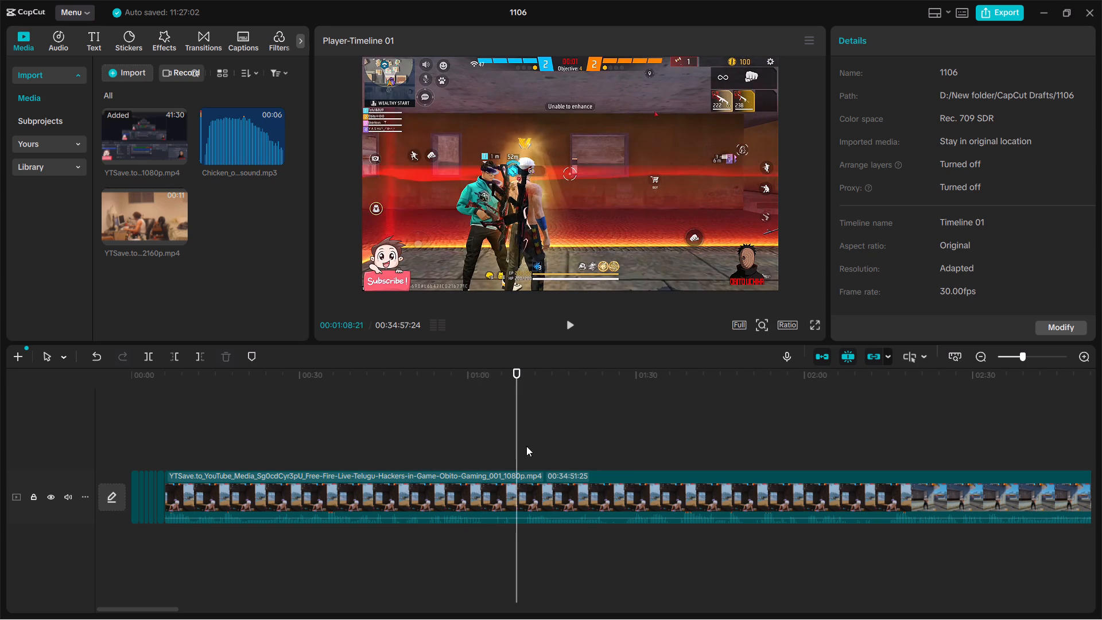
click(587, 445)
click(690, 436)
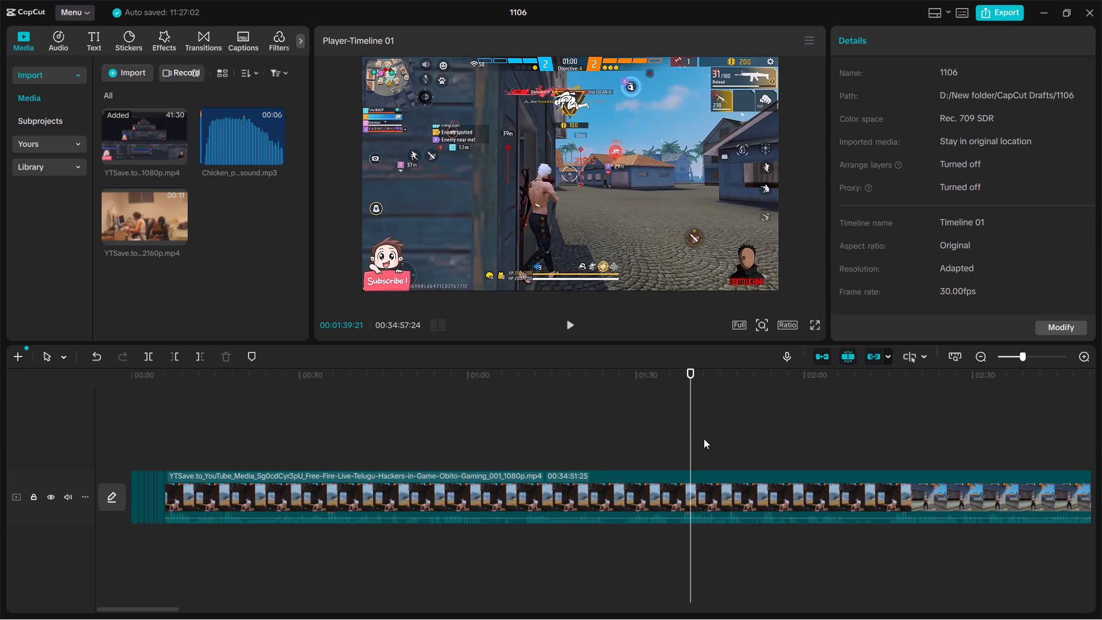
Pinpoint the lead-in to the Round 5 gunfight beside the dark wooden building and trim away the footage between 00:00:05:29 and 00:01:35:15.
click(685, 439)
click(669, 442)
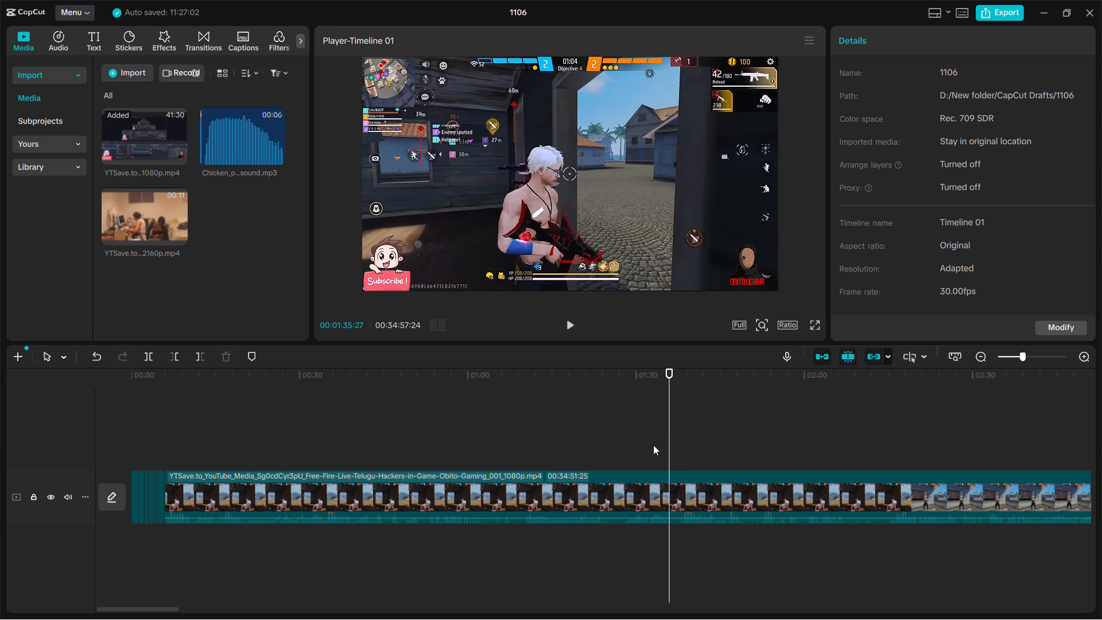
click(653, 445)
click(645, 445)
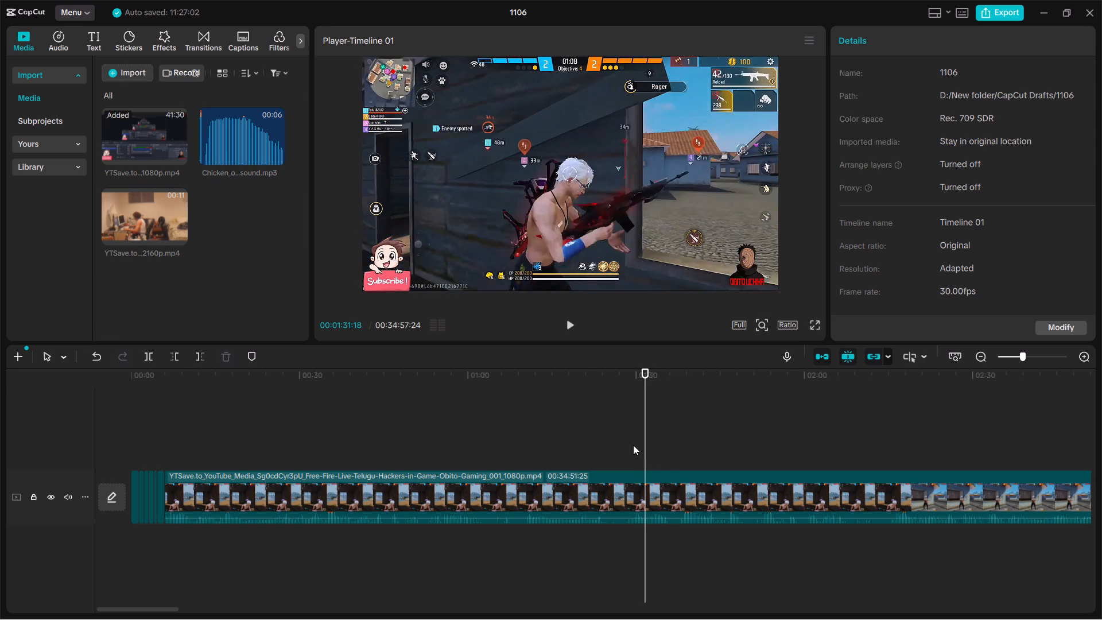
click(633, 445)
click(627, 447)
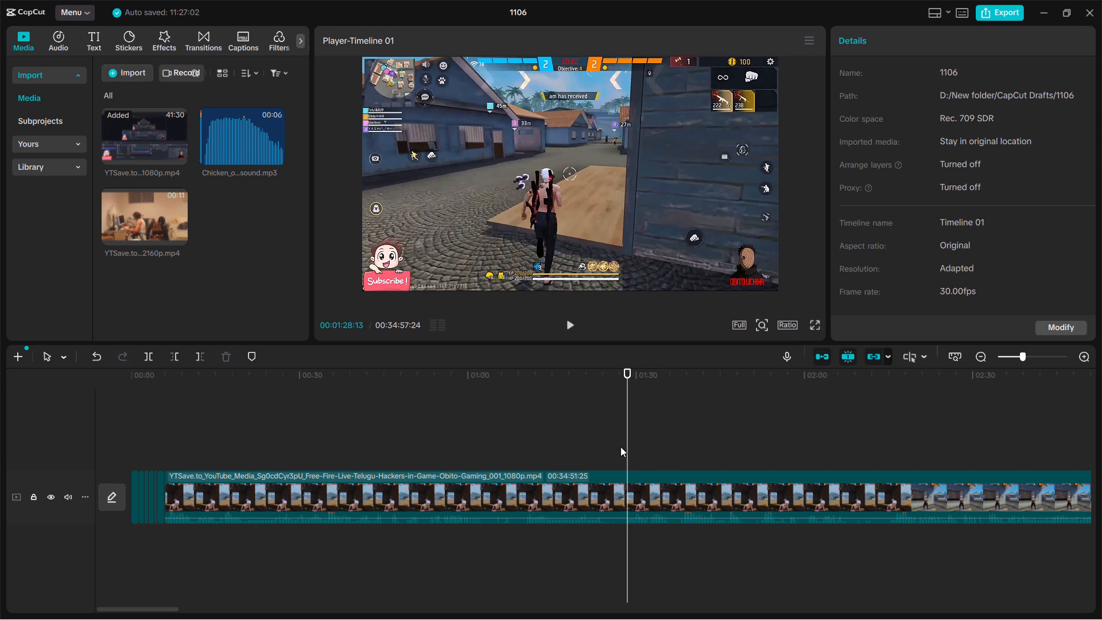
key(space)
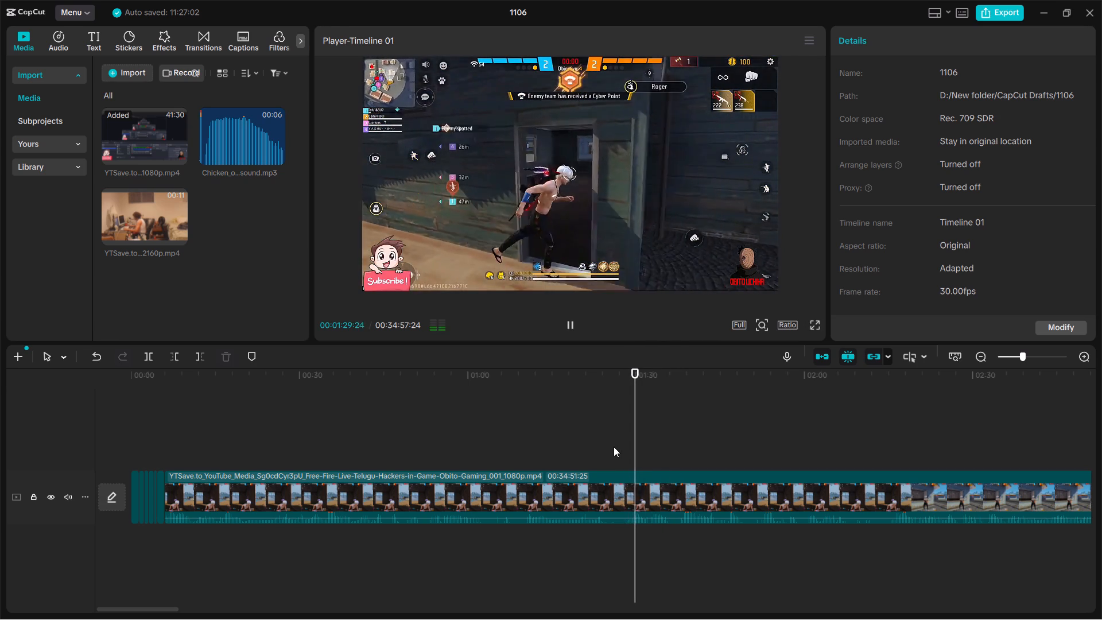
key(space)
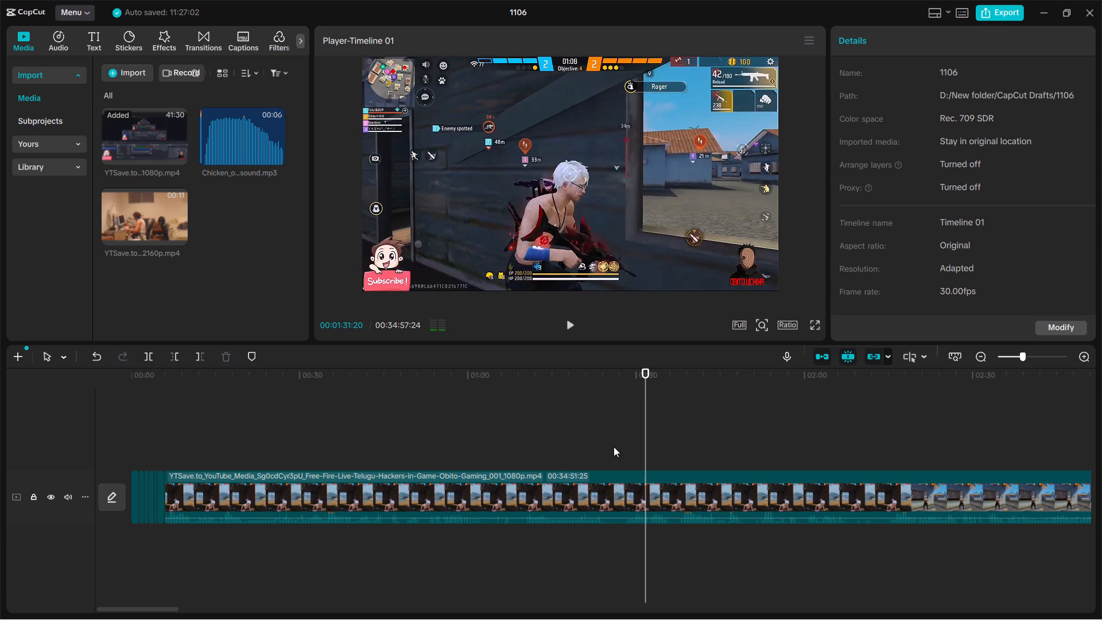
key(space)
key(space)
key(space)
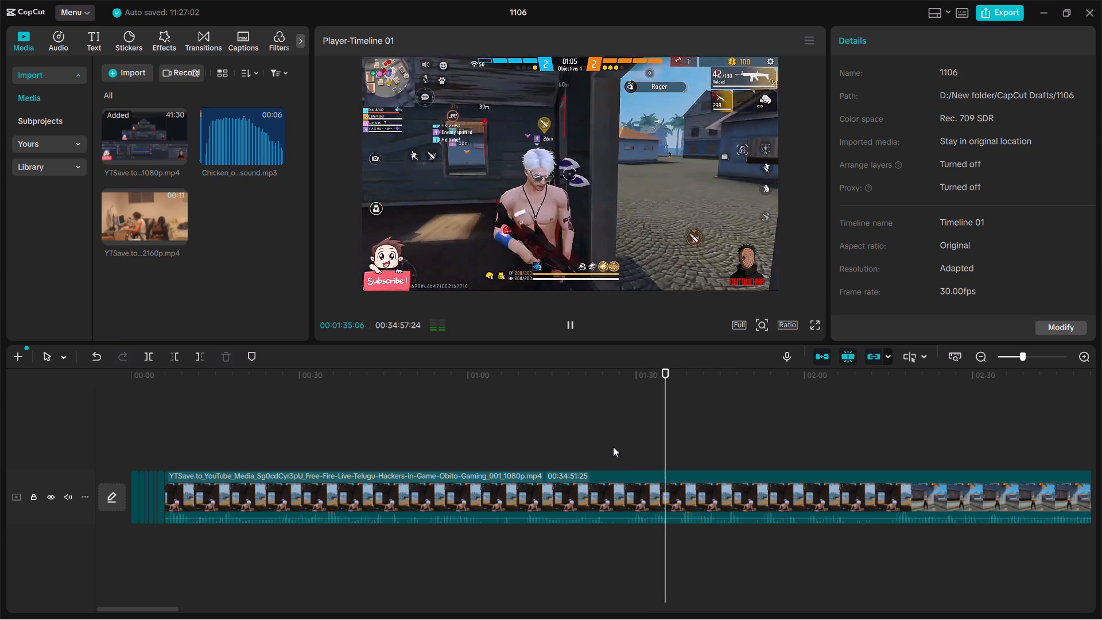
key(space)
click(651, 476)
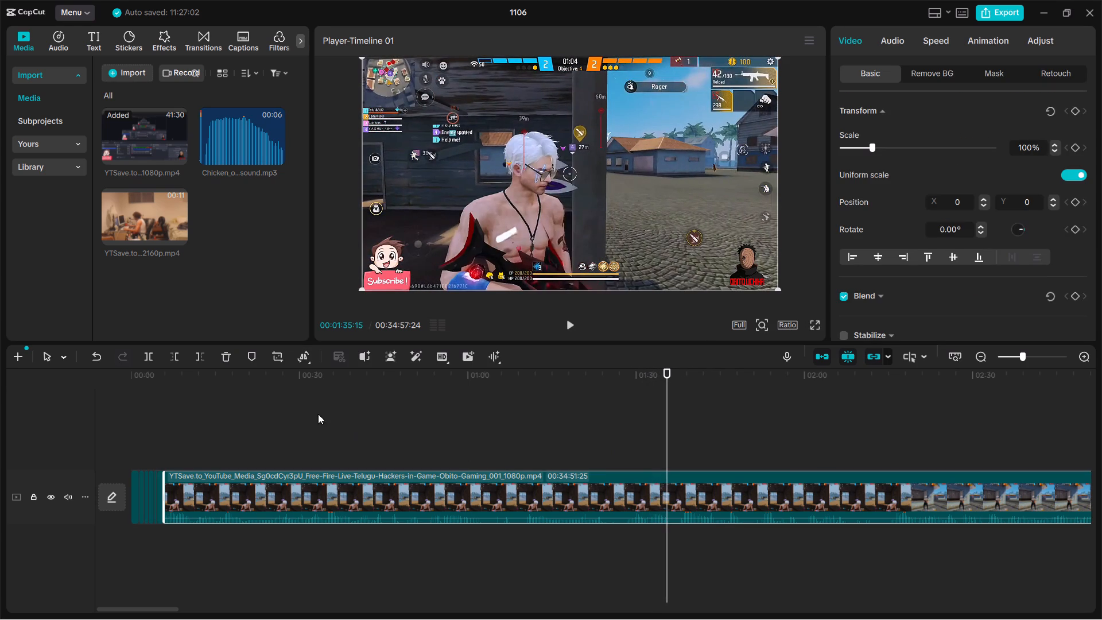
click(179, 363)
Find the moment just before the shots beside the wooden building and trim away the footage between 00:00:05:29 and 00:00:08:07.
key(space)
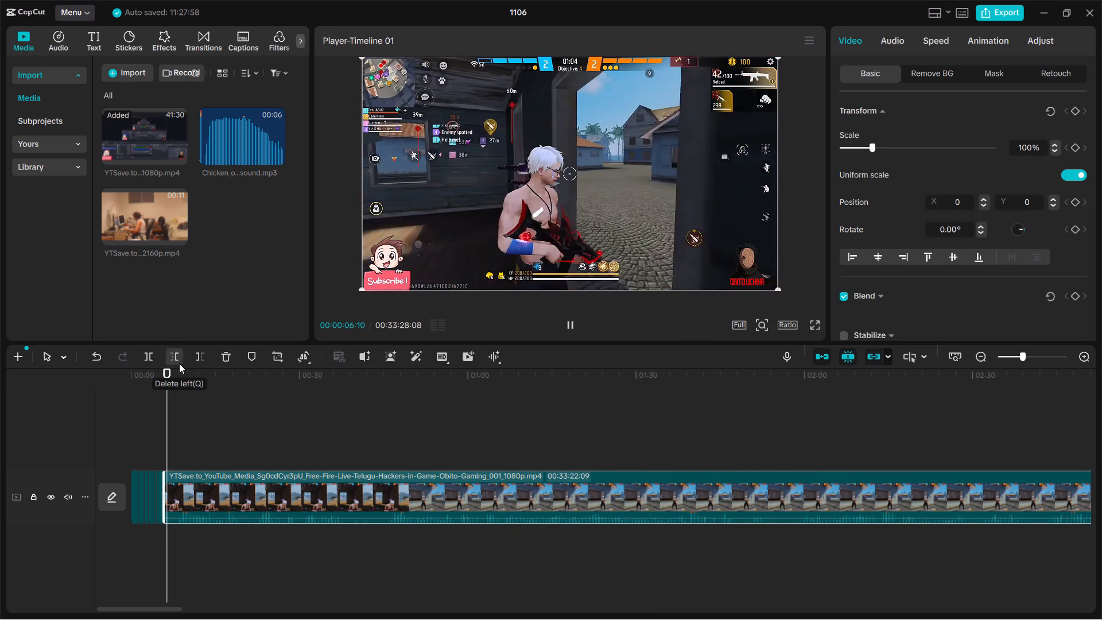
key(space)
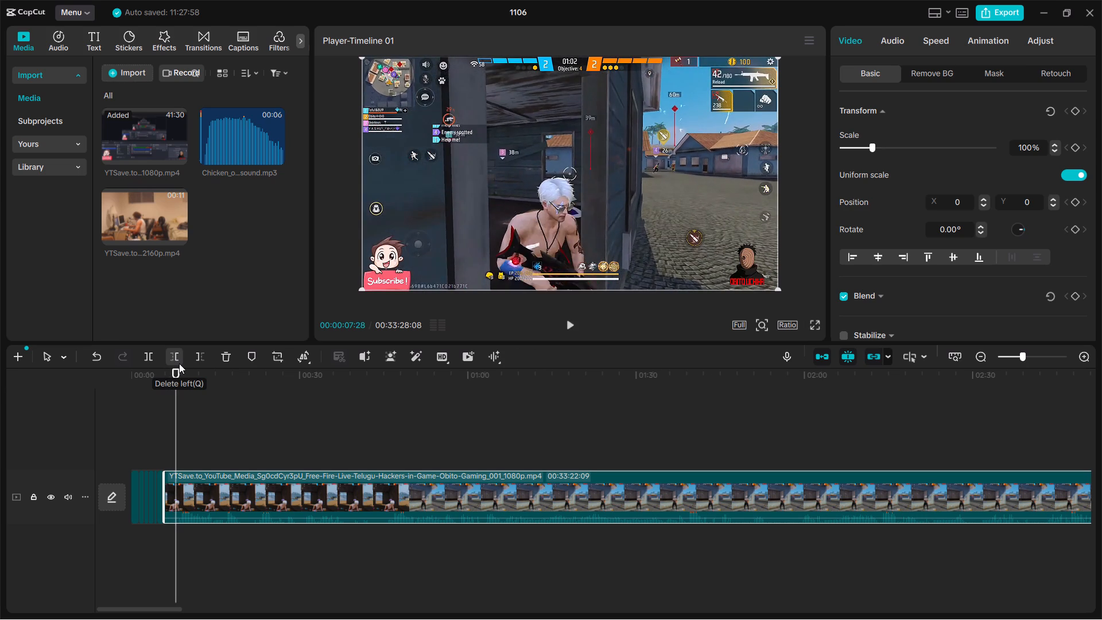
key(space)
key(space)
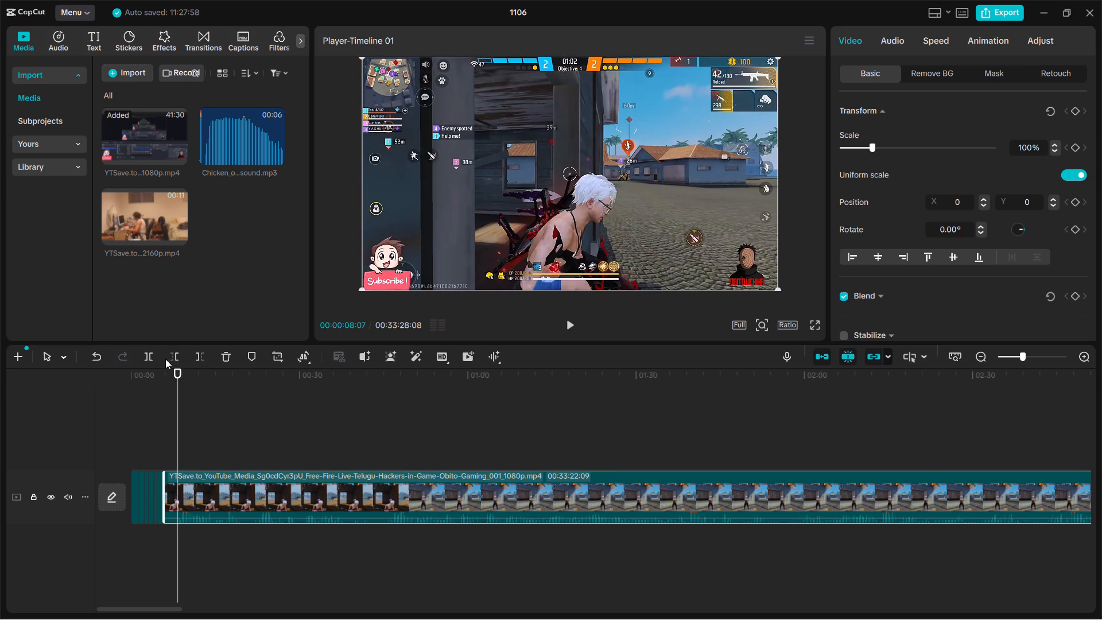
click(180, 361)
Play the shots beside the wooden building in short bursts and split the gameplay clip at 00:00:07:22, right after the hit.
key(space)
key(space)
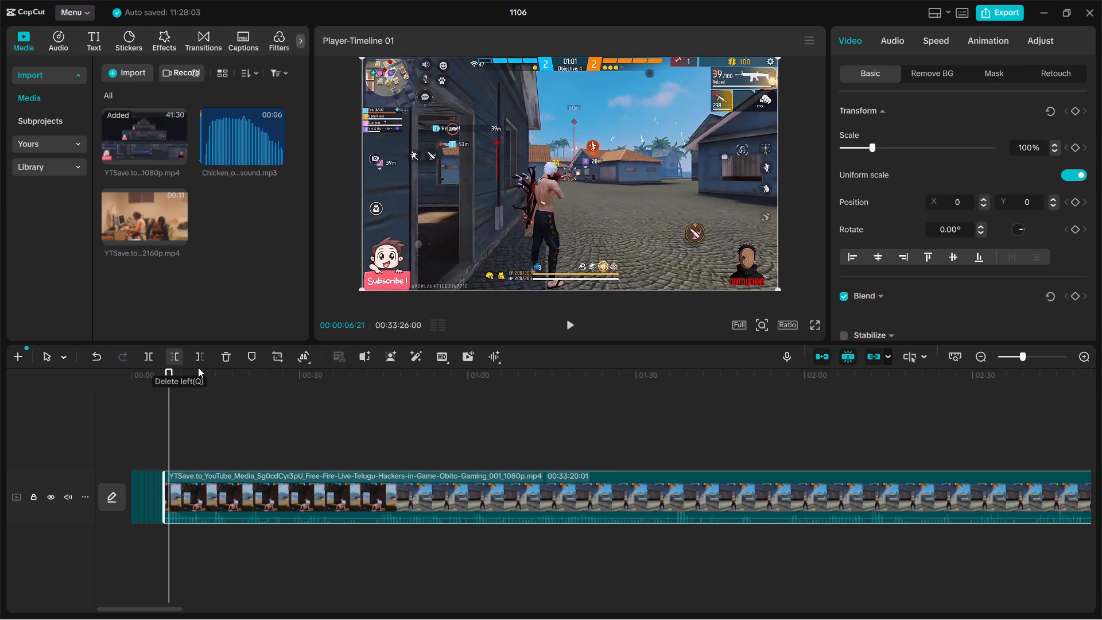
key(space)
key(space)
key(space)
key(space)
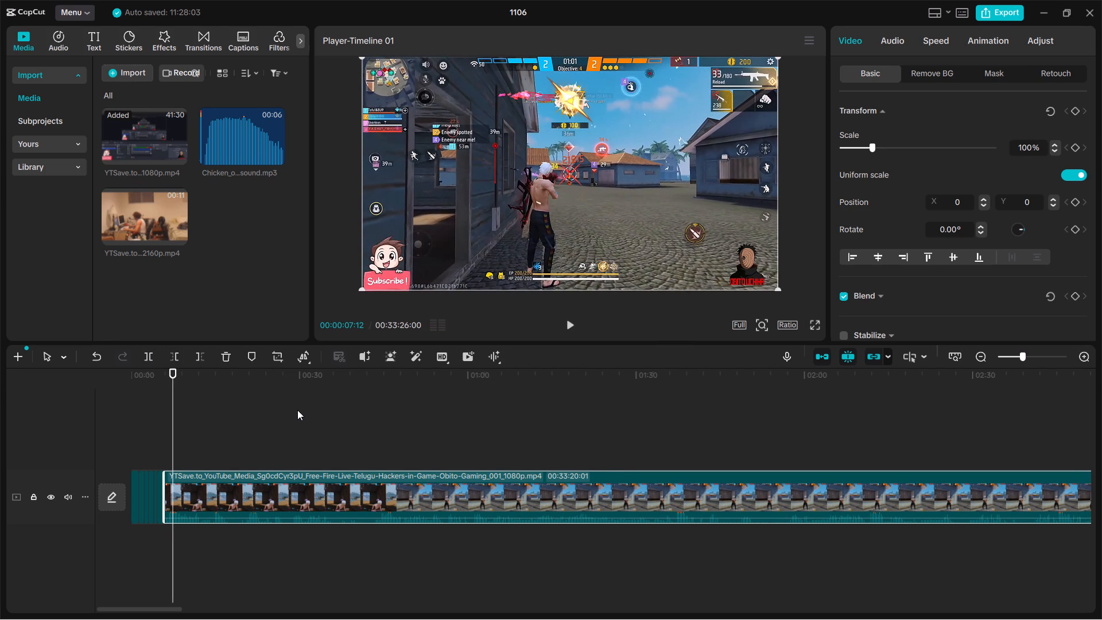
key(space)
key(space)
click(146, 353)
Play through the cover wait behind the wooden building and trim away the footage from 00:00:07:22 up to the next shots.
key(space)
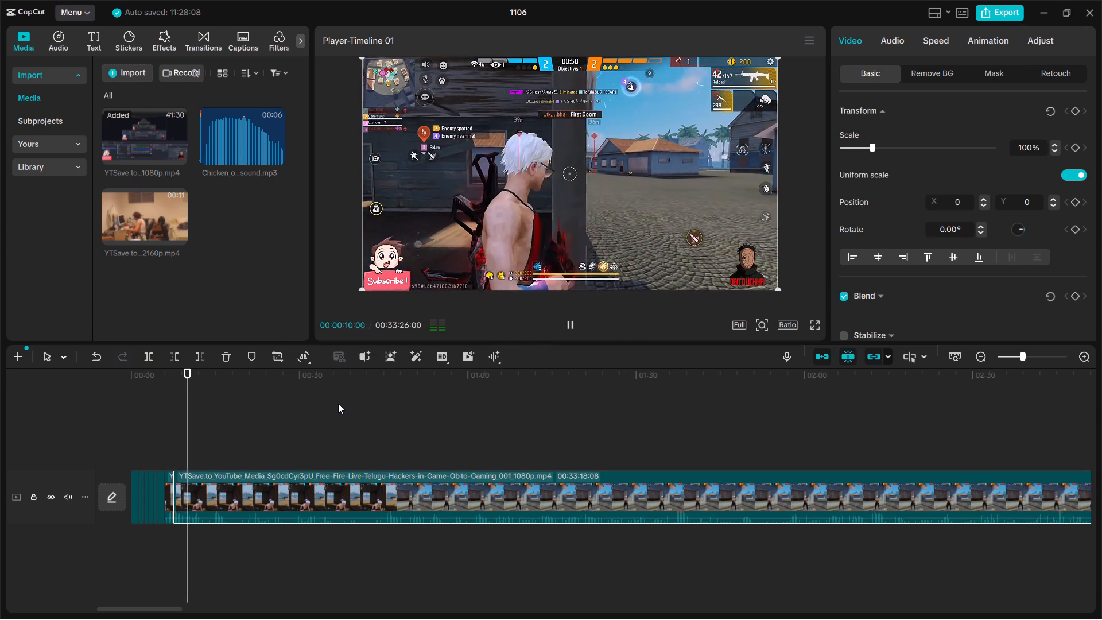
key(space)
key(space)
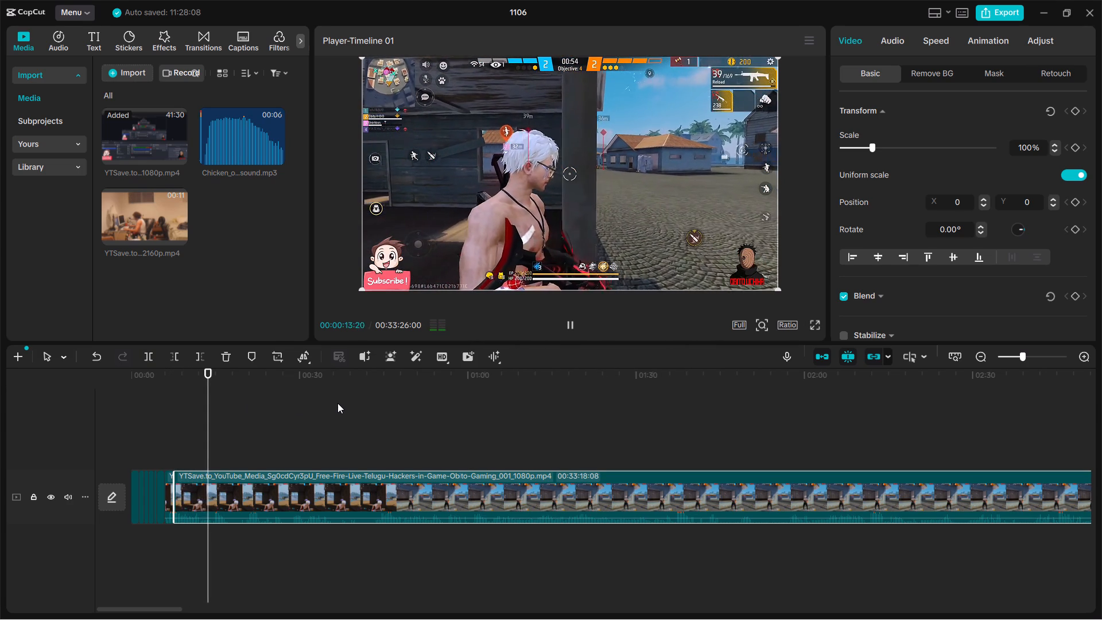
key(space)
click(169, 359)
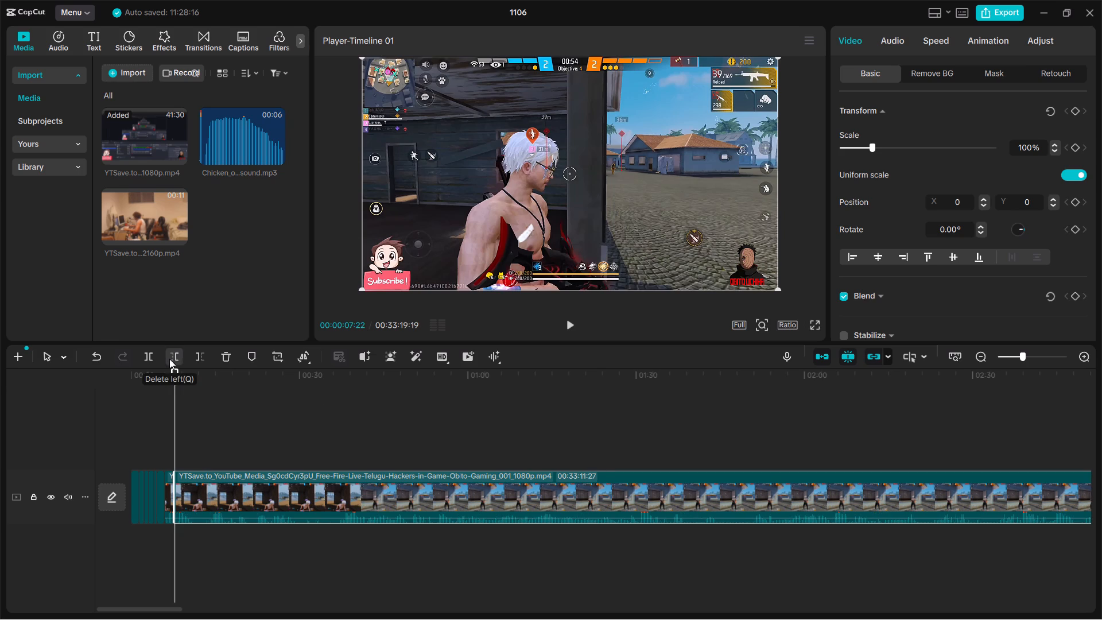
Play the second burst of shots beside the building and split the gameplay clip at 00:00:09:00, right after the hit.
key(space)
key(space)
key(space)
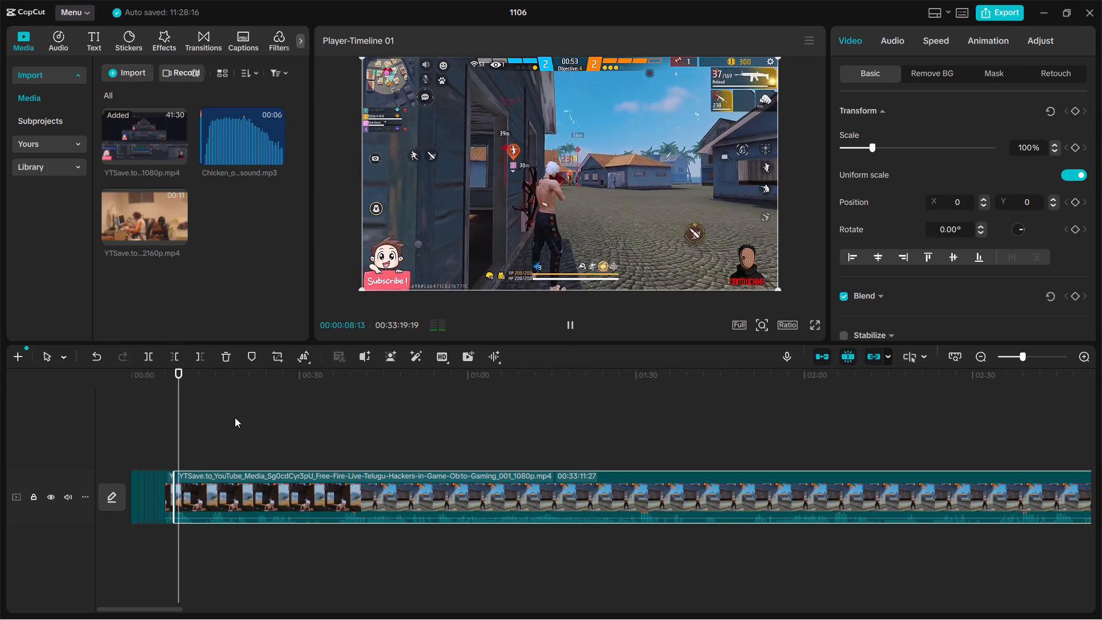
key(space)
key(space)
key(space)
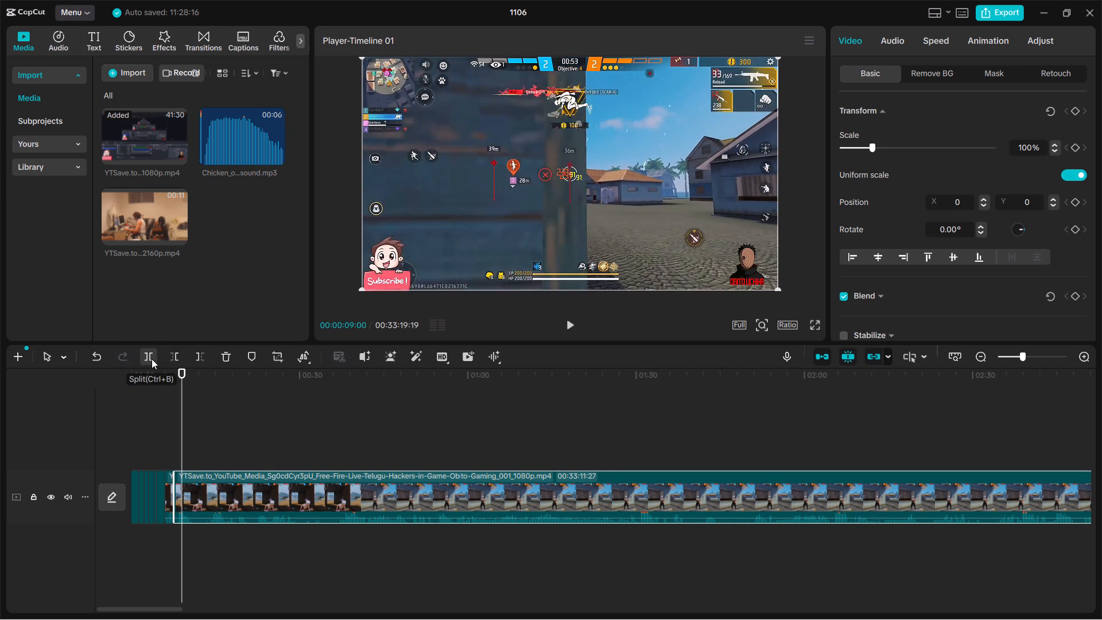
click(152, 359)
Find the next aiming moment beside the building and trim away the footage between 00:00:09:00 and 00:00:14:10.
key(space)
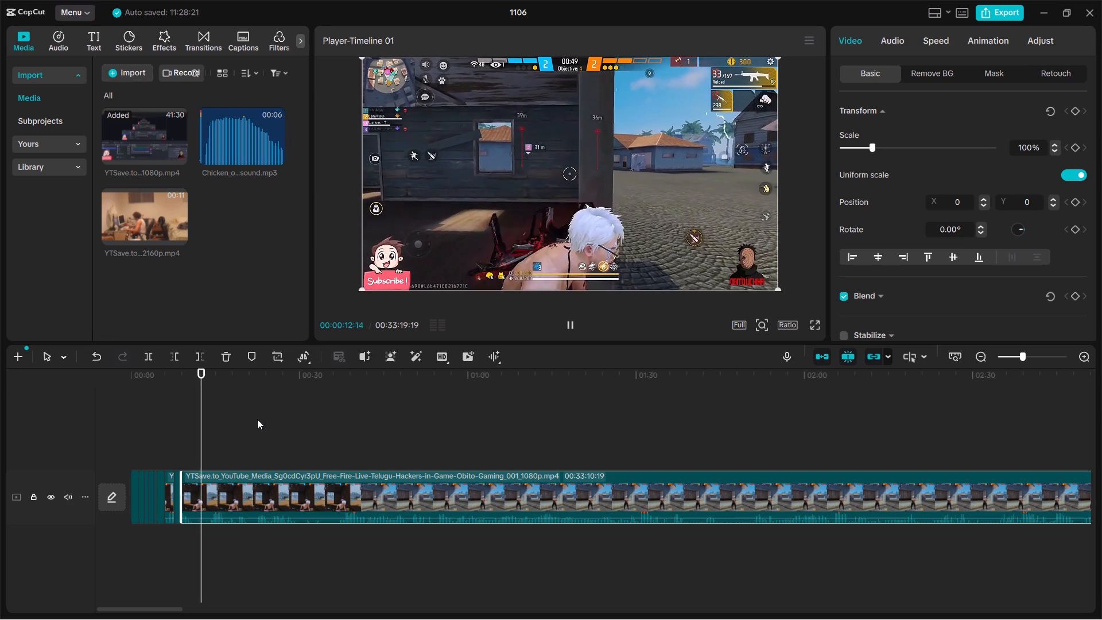
key(space)
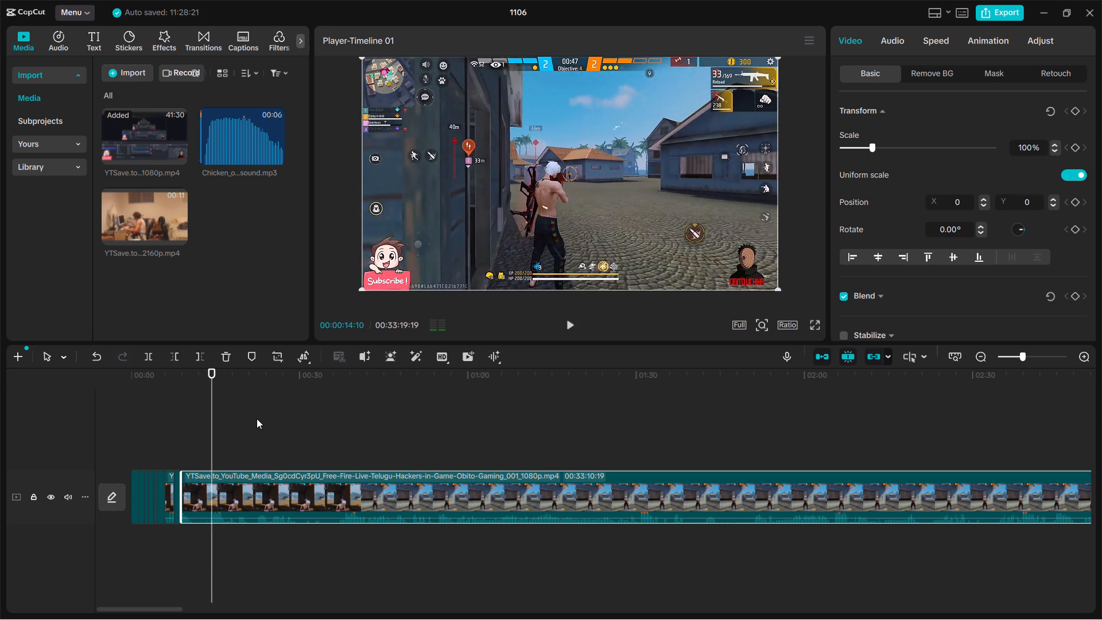
click(177, 362)
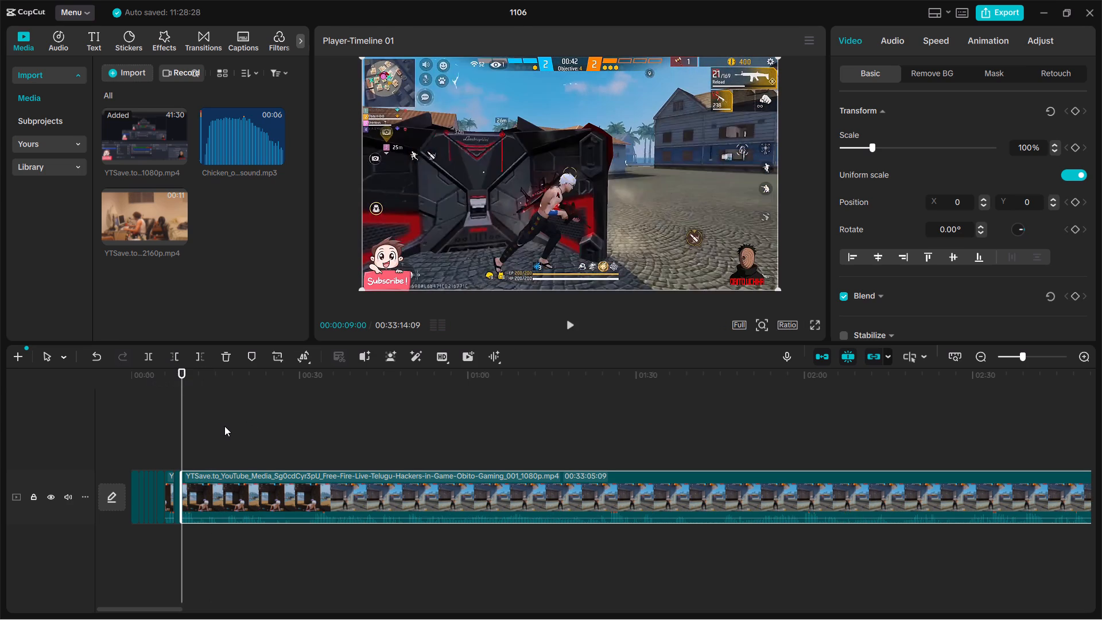
Play the third burst of shots beside the building and split the gameplay clip at 00:00:10:11, right after the hit.
key(space)
key(space)
key(space)
key(space)
key(space)
key(space)
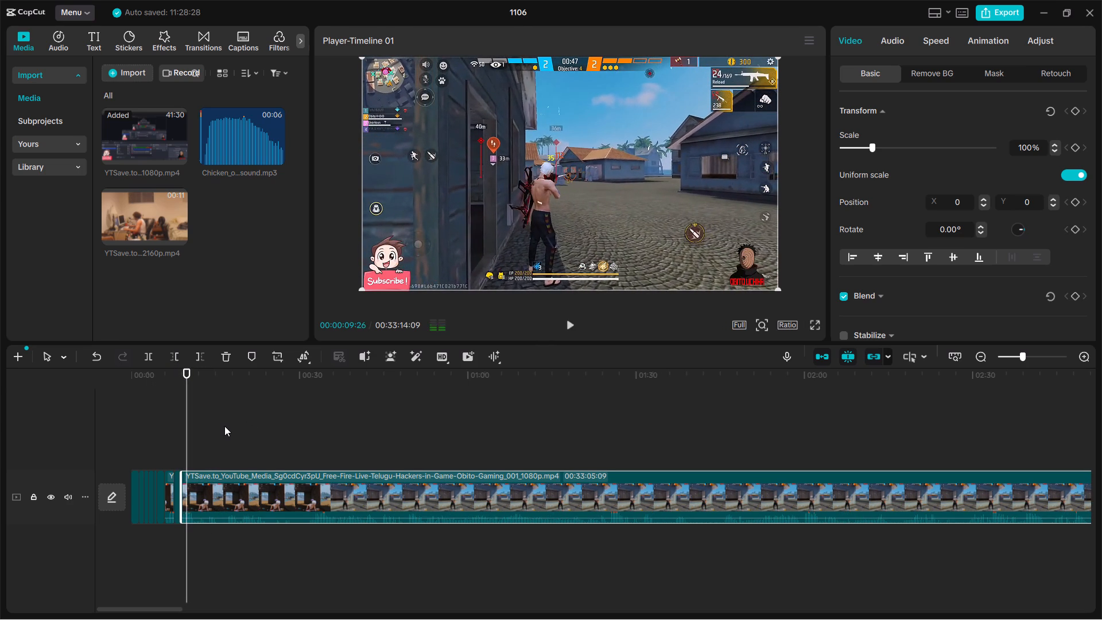
key(space)
key(space)
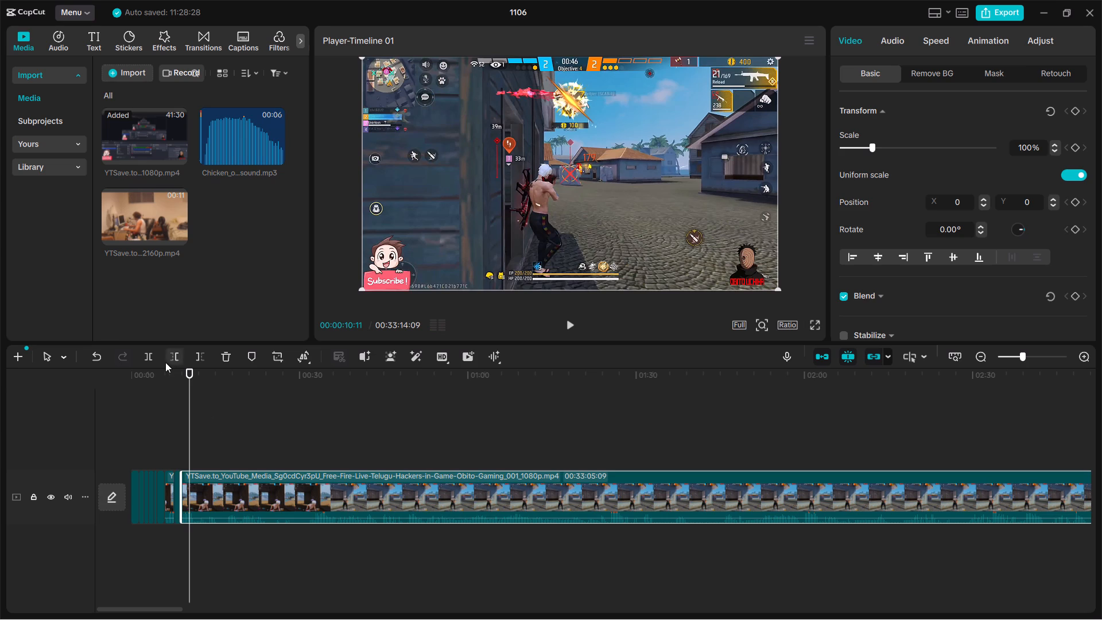
double_click(159, 362)
Scan the gameplay following the 00:00:10:11 cut, through the round's end and into the container-yard round, for the next gunfight worth keeping.
key(space)
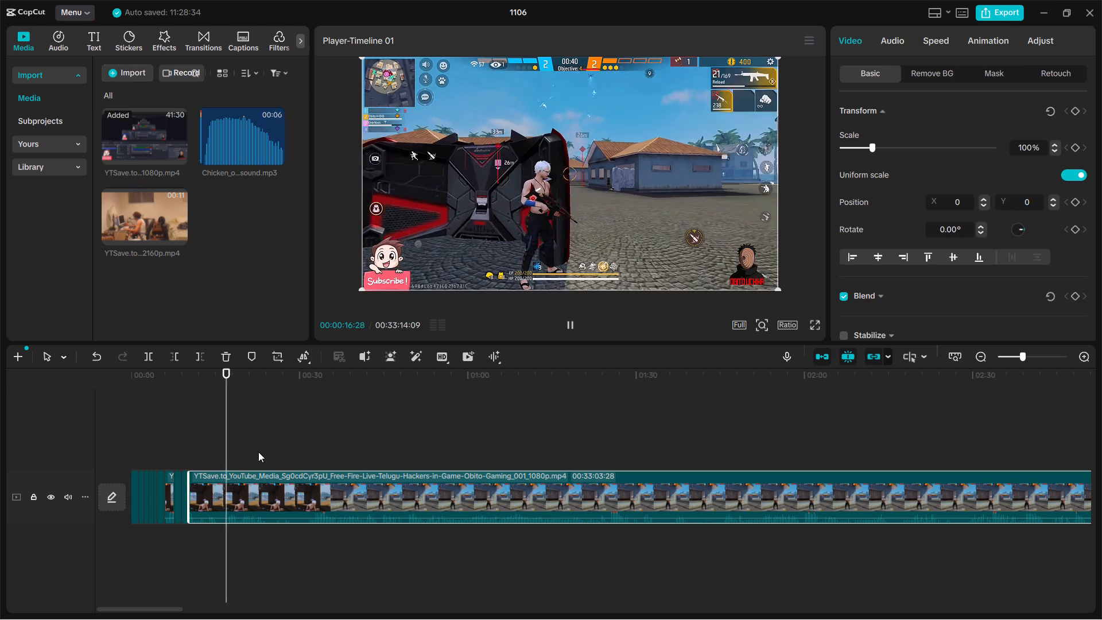
click(259, 450)
click(285, 450)
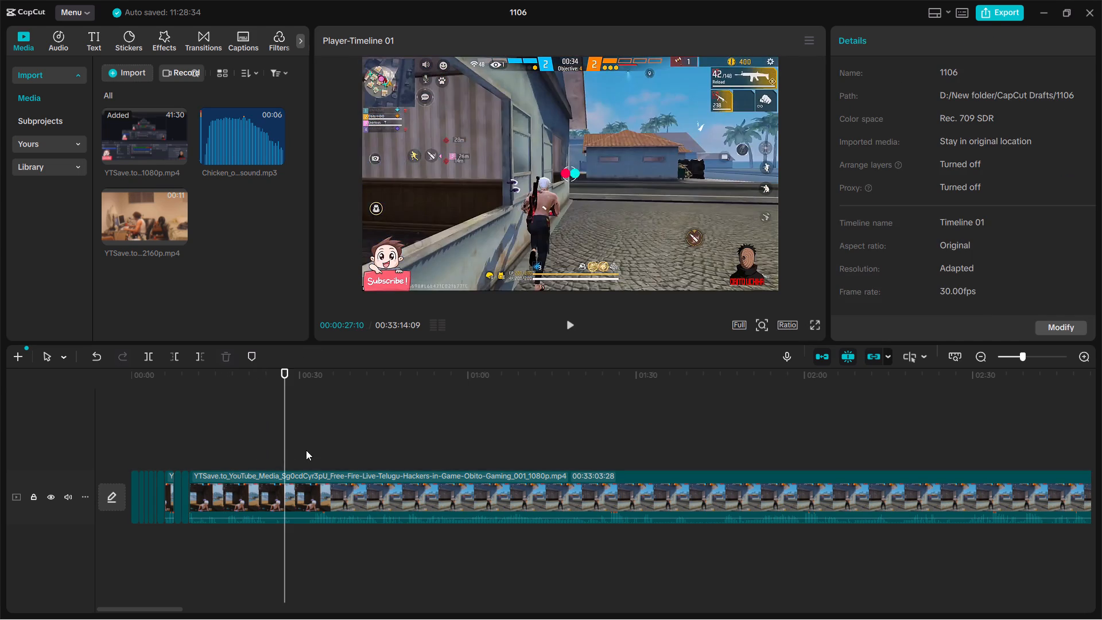
click(306, 450)
click(315, 450)
click(322, 450)
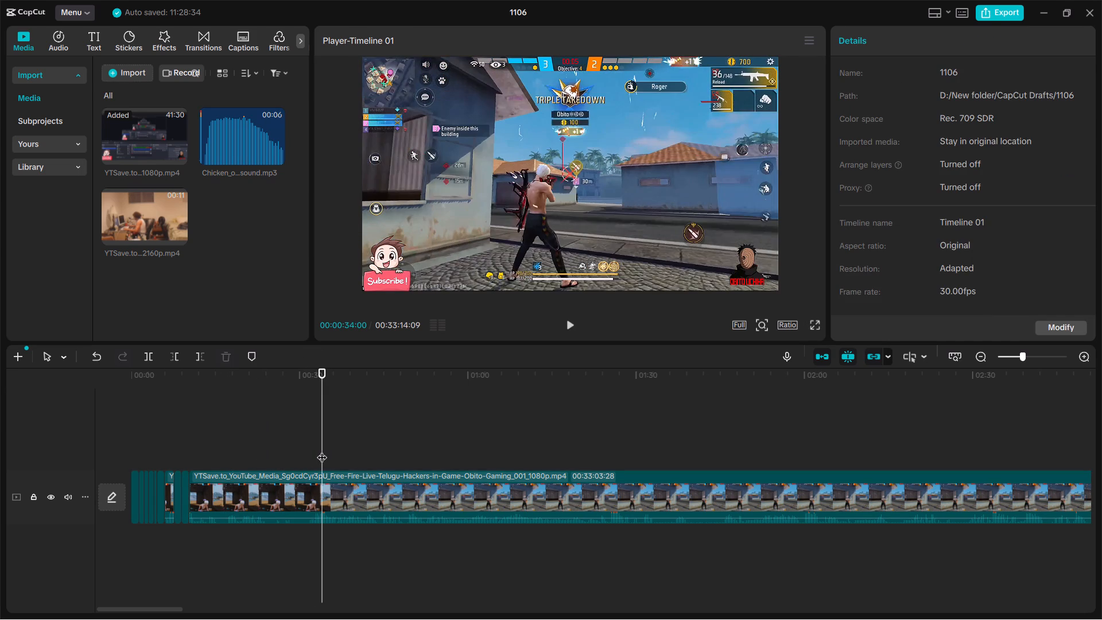
click(329, 449)
click(343, 449)
click(361, 449)
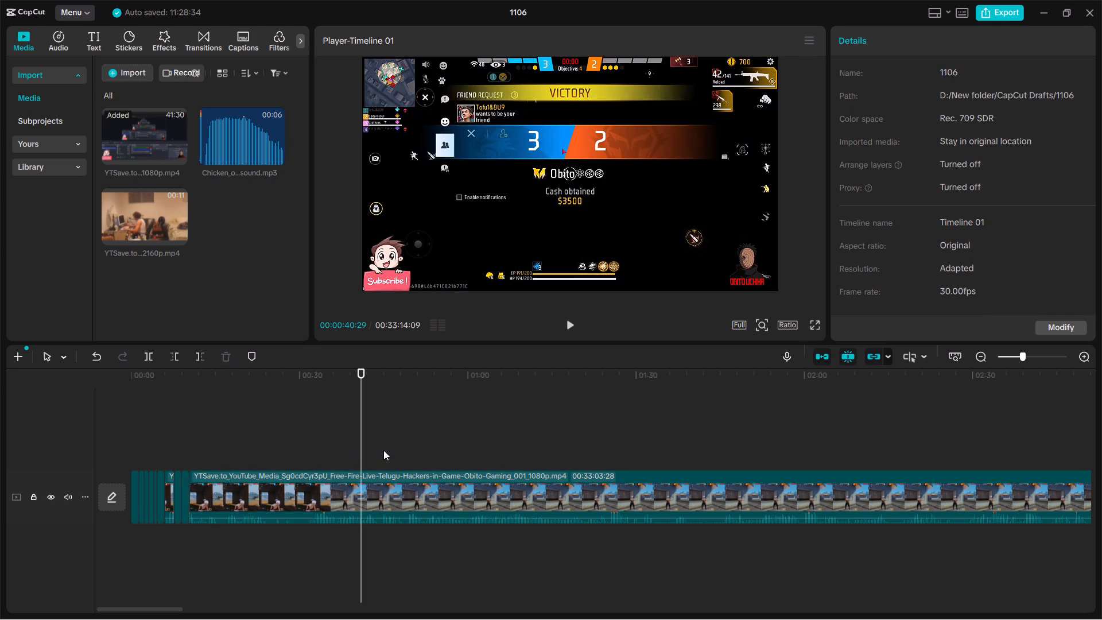
click(383, 450)
click(394, 450)
click(405, 452)
click(421, 452)
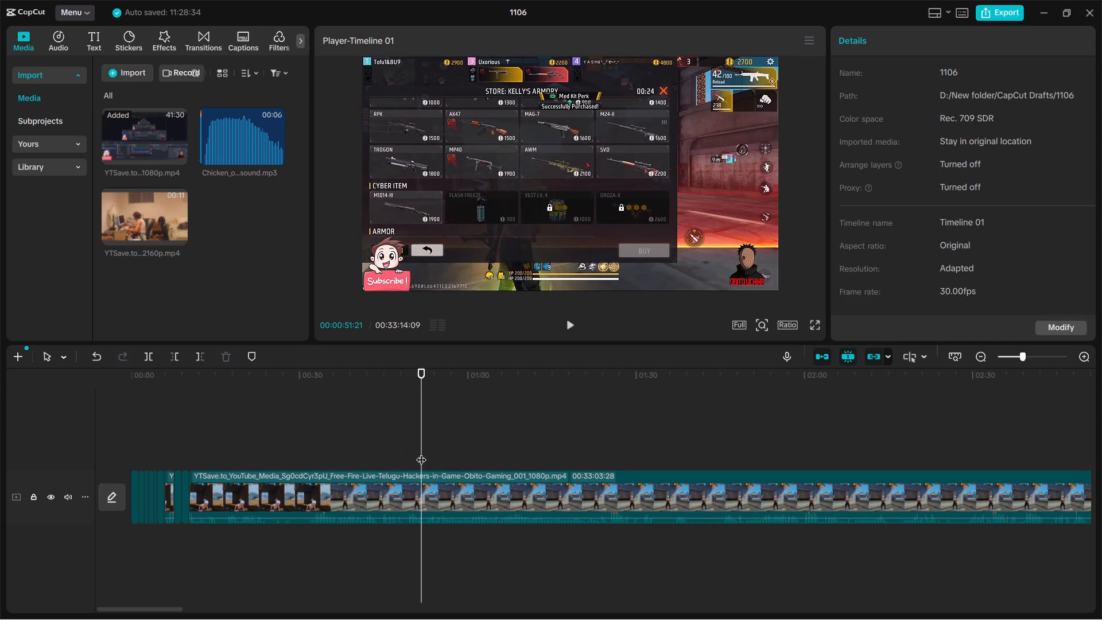
click(434, 452)
click(447, 453)
click(460, 454)
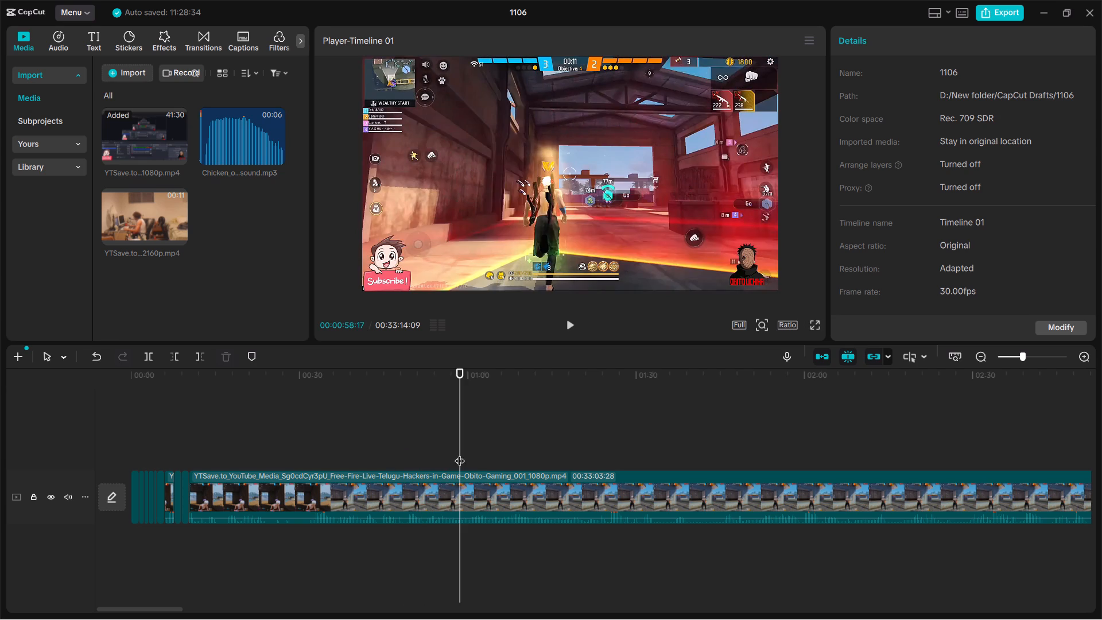
click(474, 454)
click(486, 454)
click(503, 454)
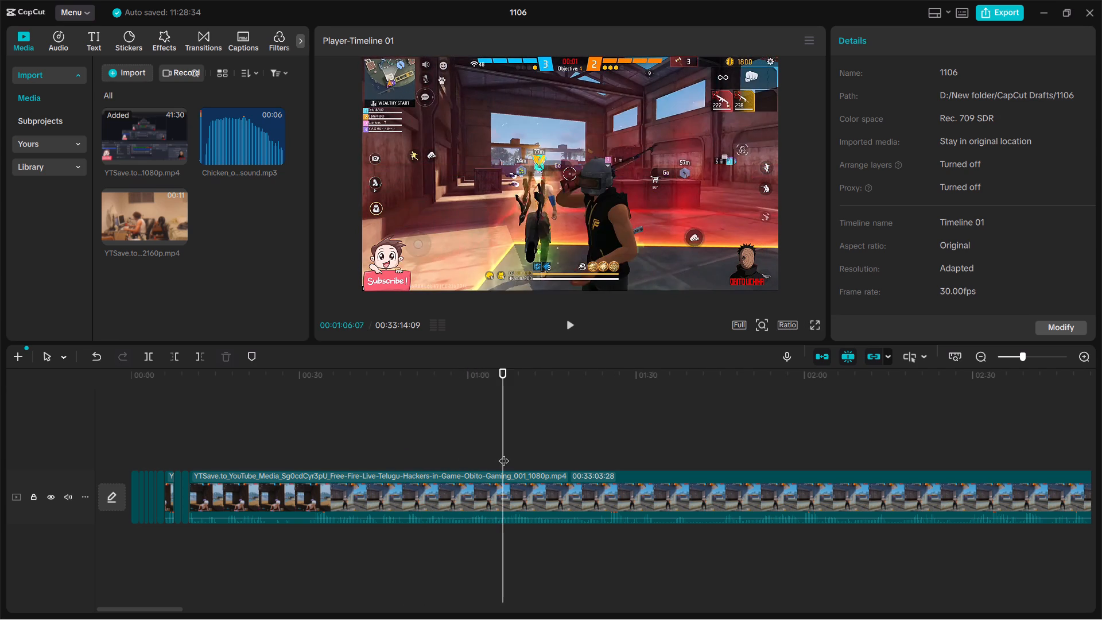
click(515, 453)
click(520, 454)
click(538, 454)
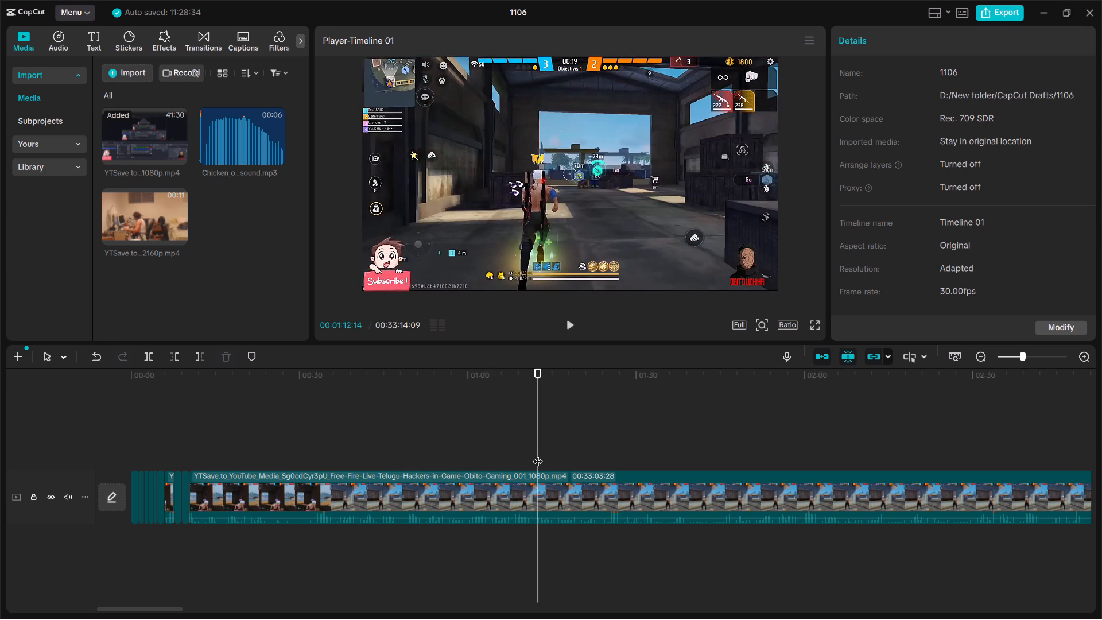
click(552, 455)
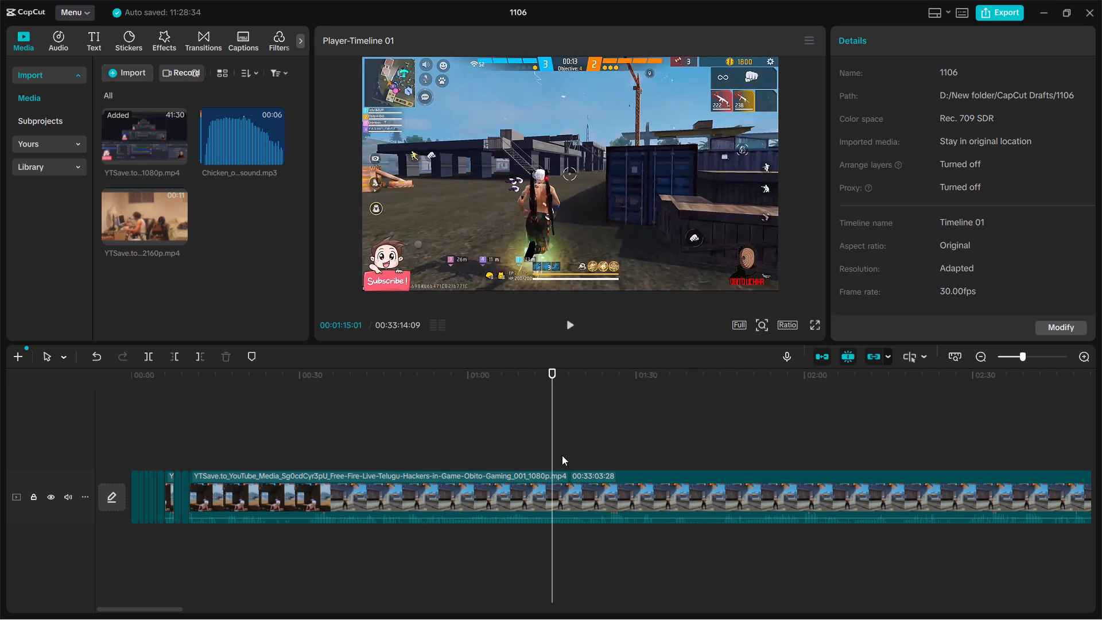
click(562, 455)
click(572, 455)
click(581, 454)
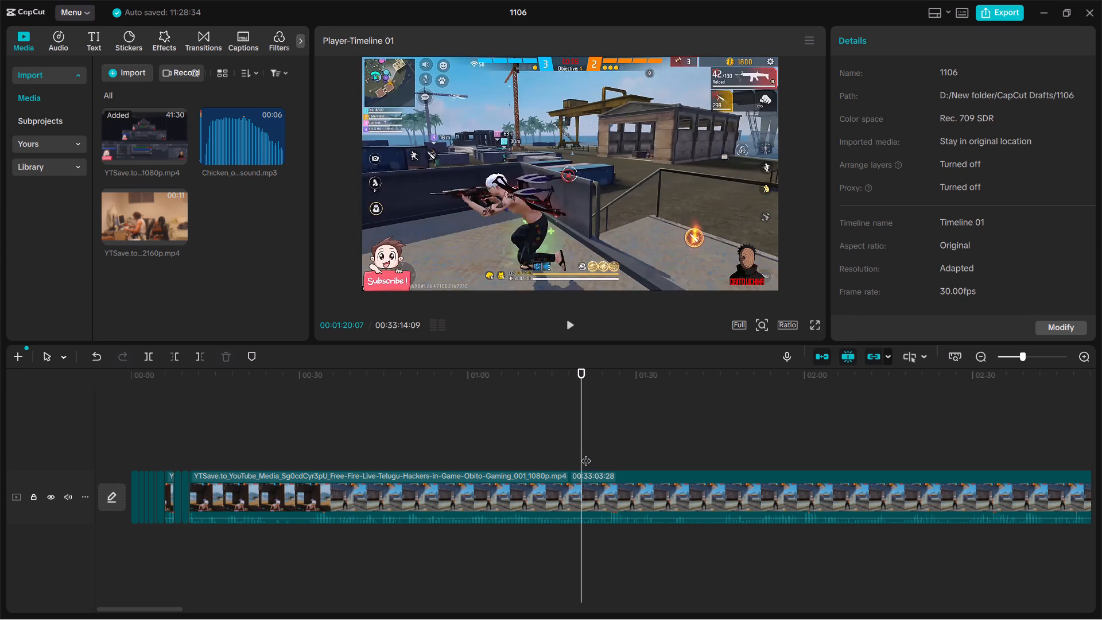
click(586, 454)
click(593, 453)
click(593, 453)
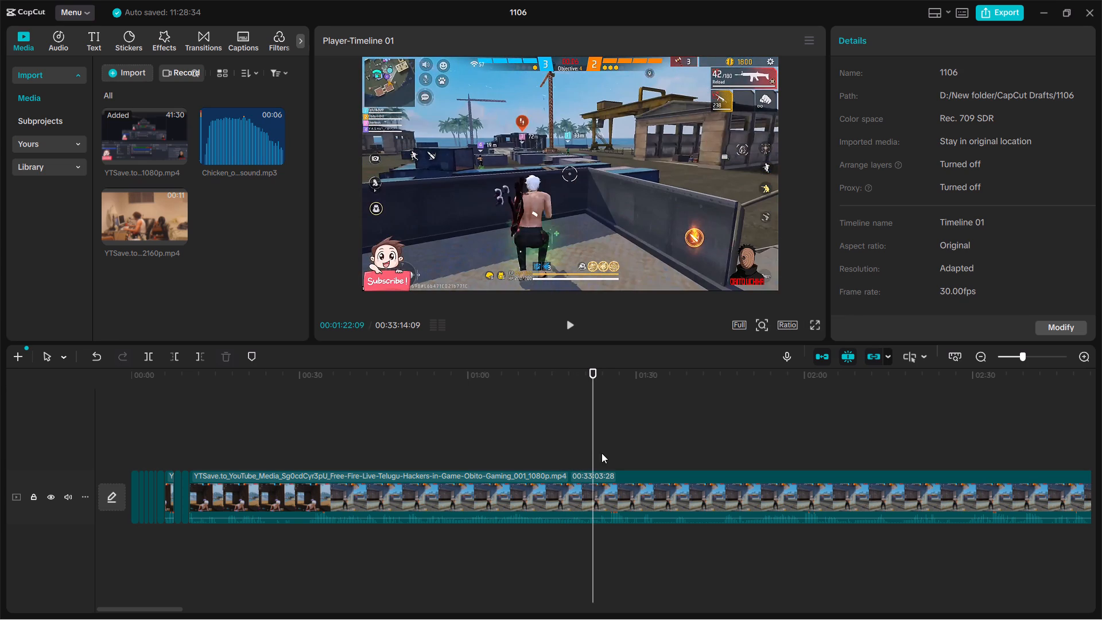
click(602, 453)
click(611, 453)
click(626, 453)
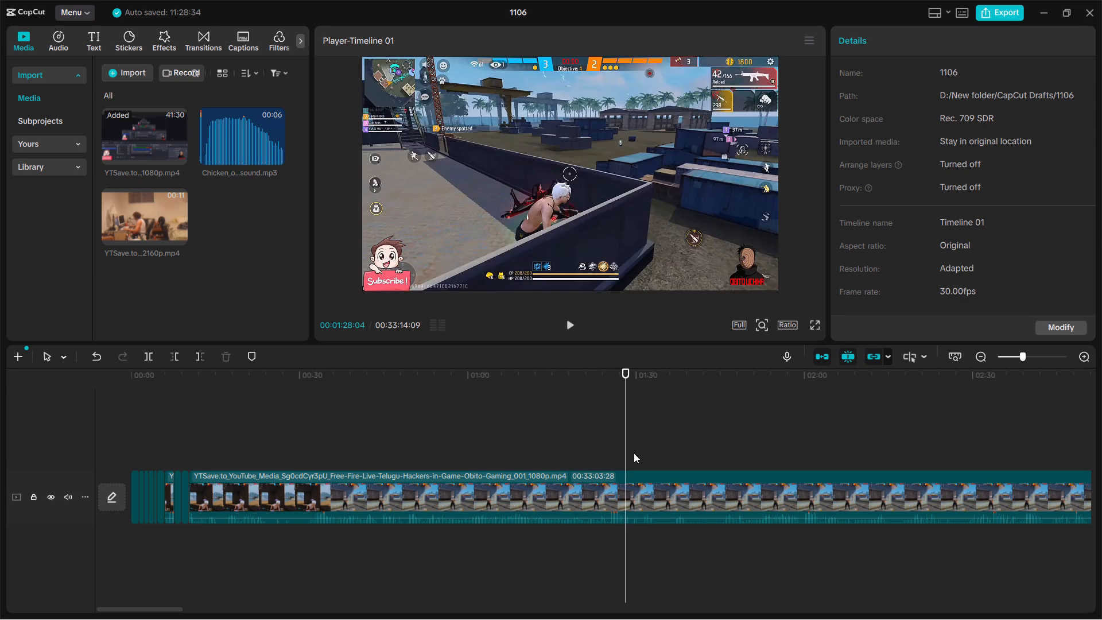
click(634, 453)
click(651, 453)
click(665, 454)
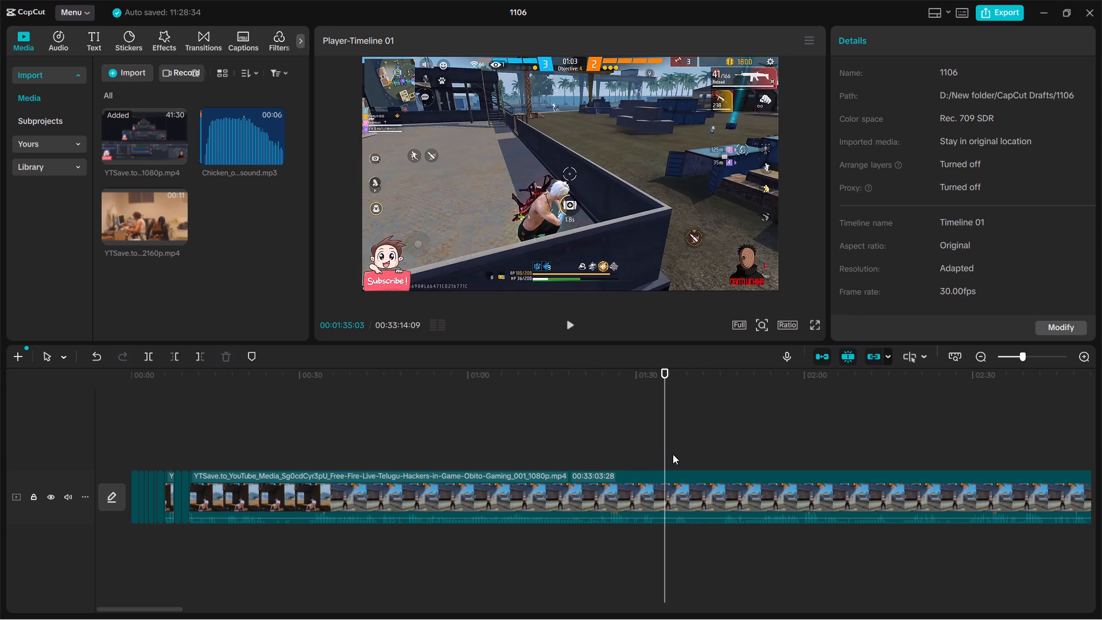
click(673, 454)
click(685, 454)
click(699, 454)
click(717, 454)
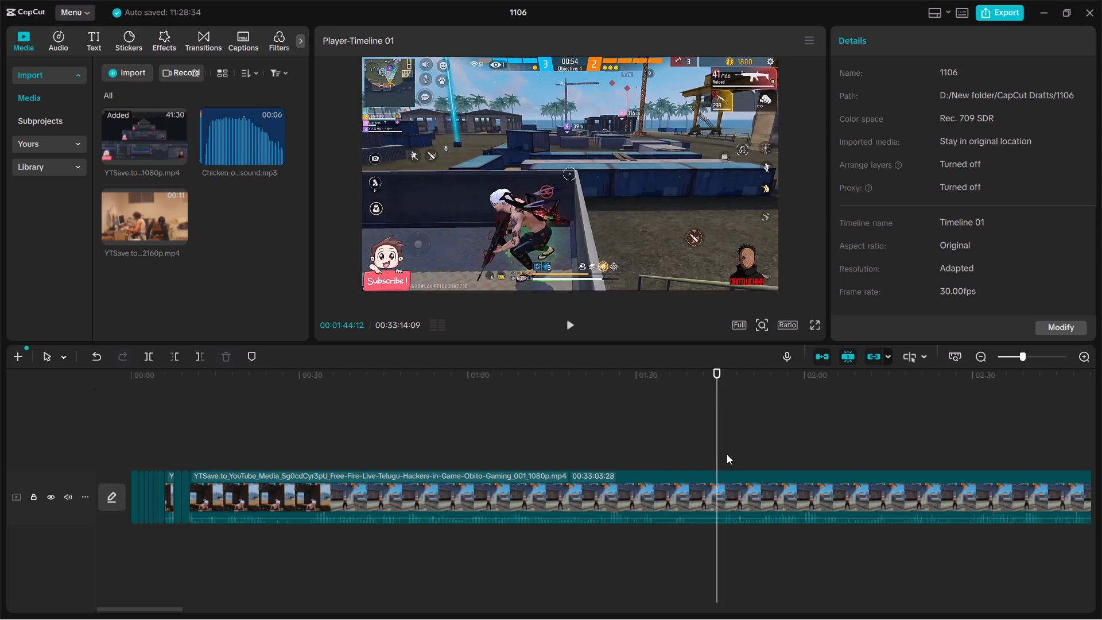
click(734, 454)
click(749, 454)
click(763, 454)
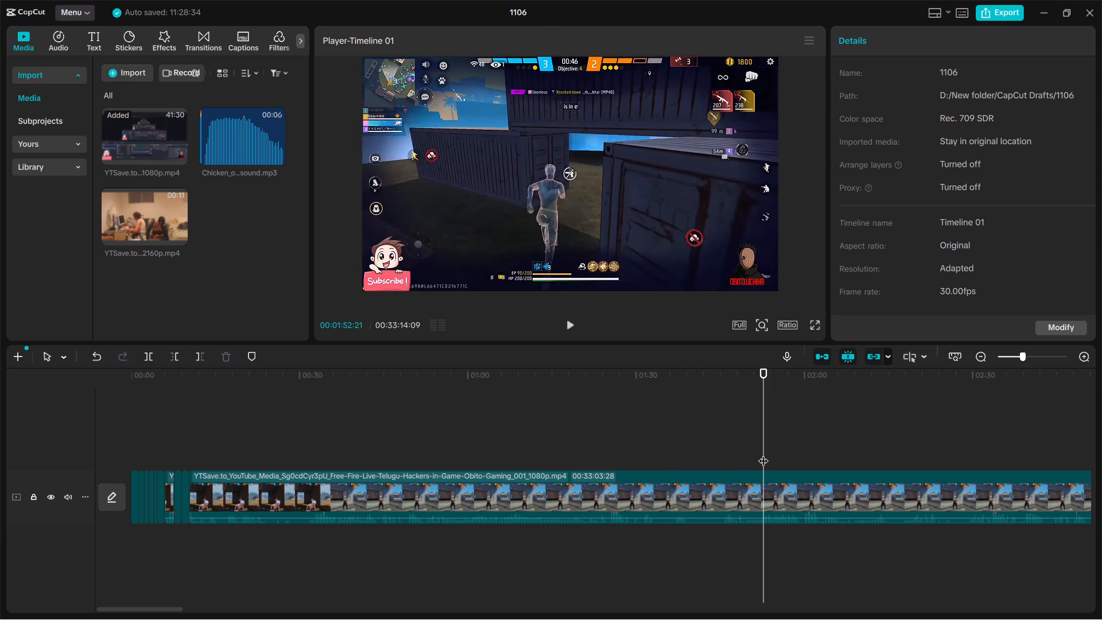
click(772, 454)
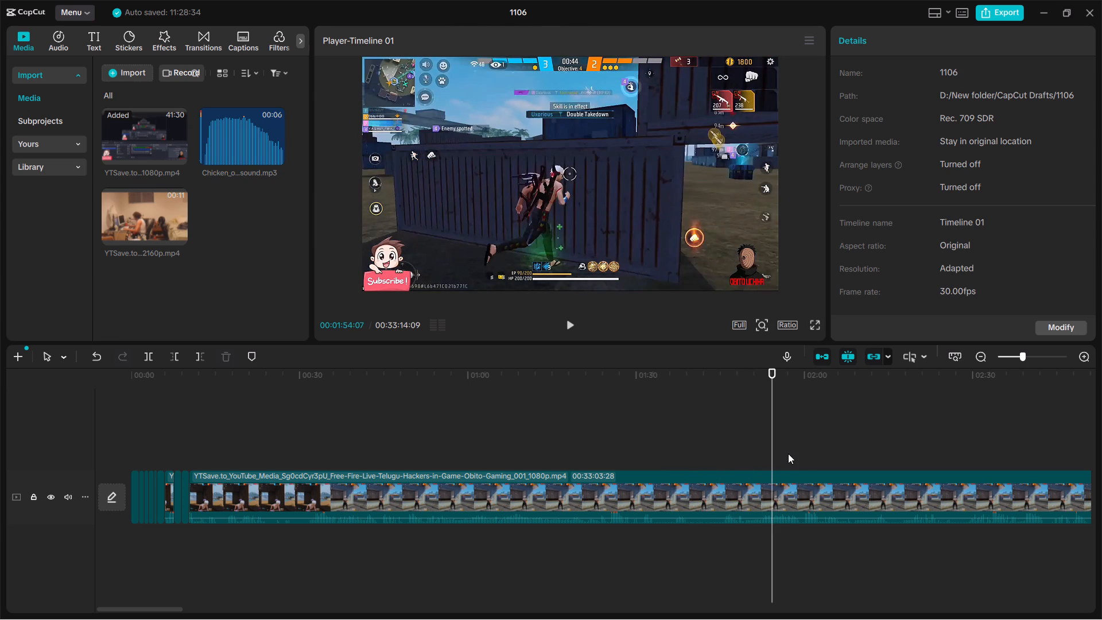
click(788, 454)
click(803, 452)
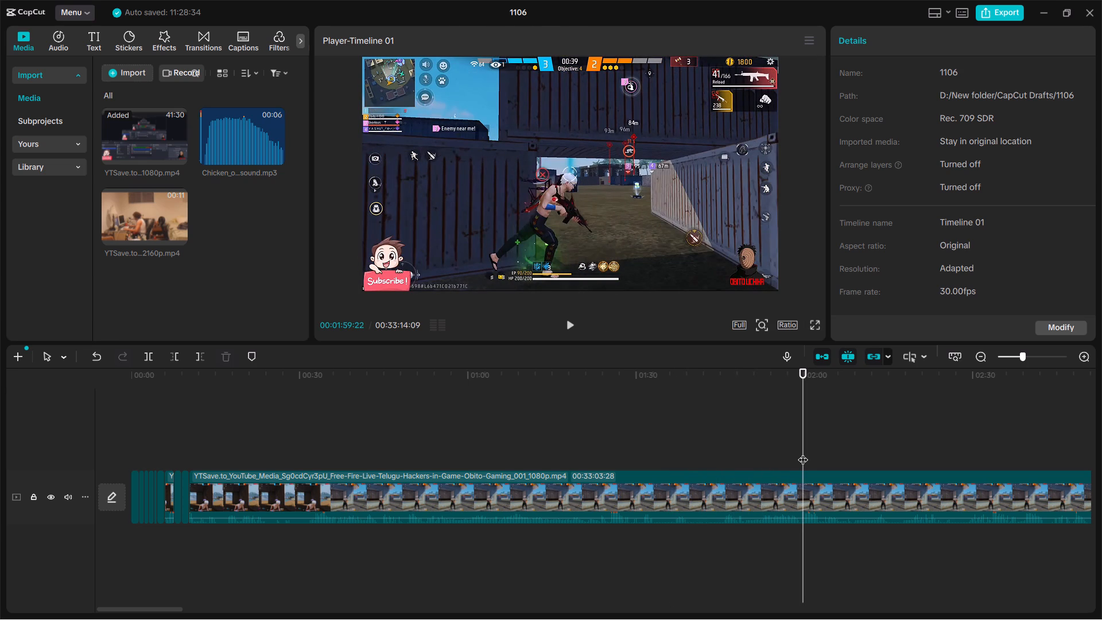
click(813, 452)
click(826, 452)
click(826, 452)
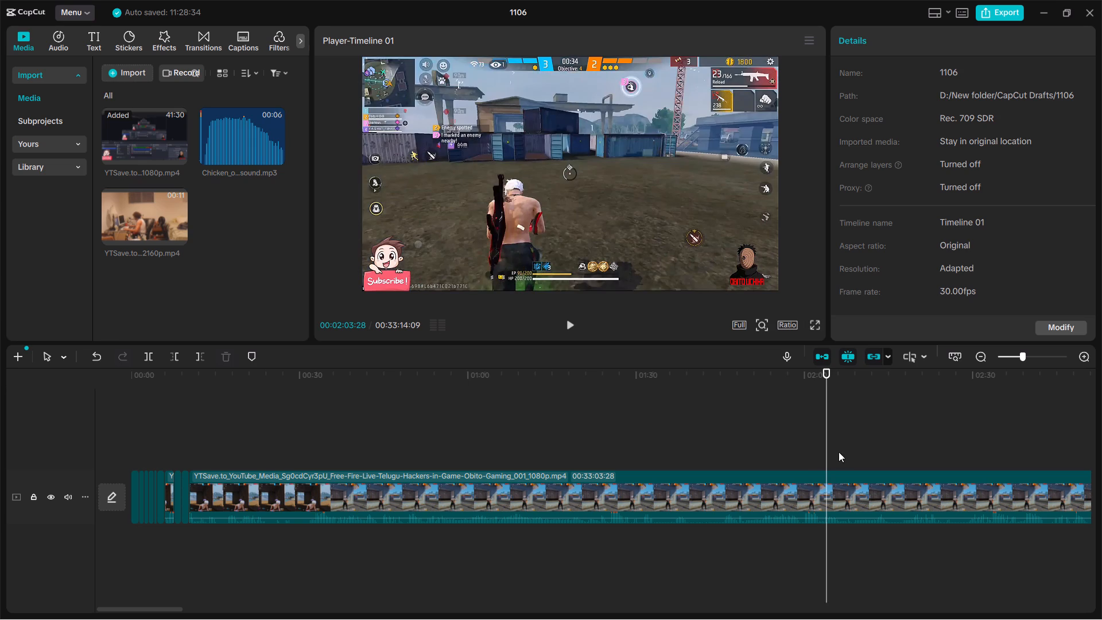
click(839, 452)
click(857, 451)
click(877, 445)
click(898, 444)
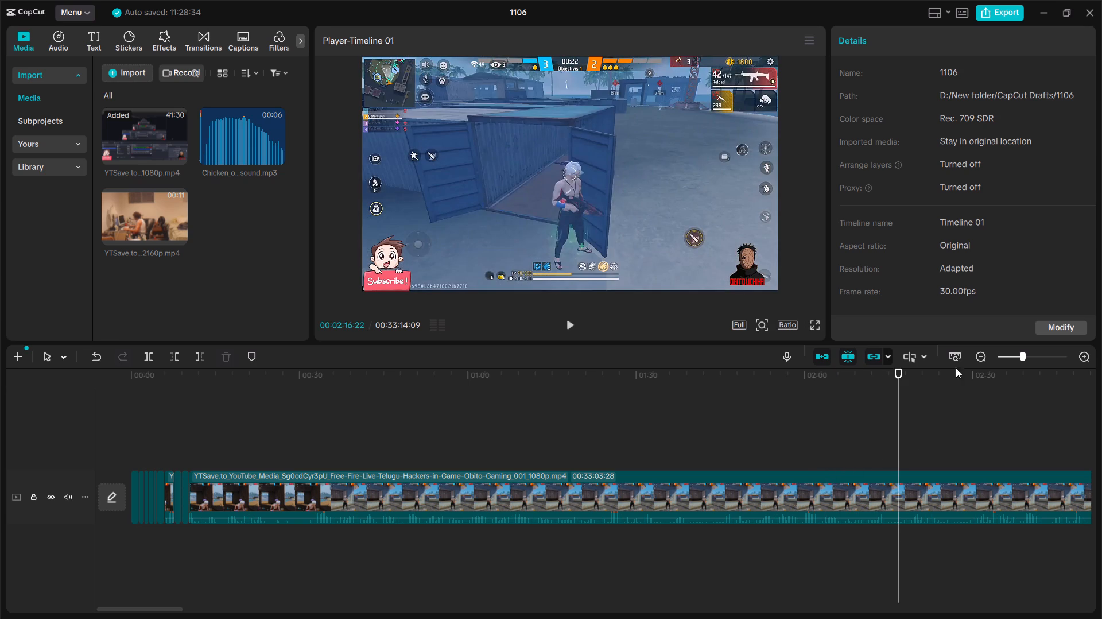
click(1009, 354)
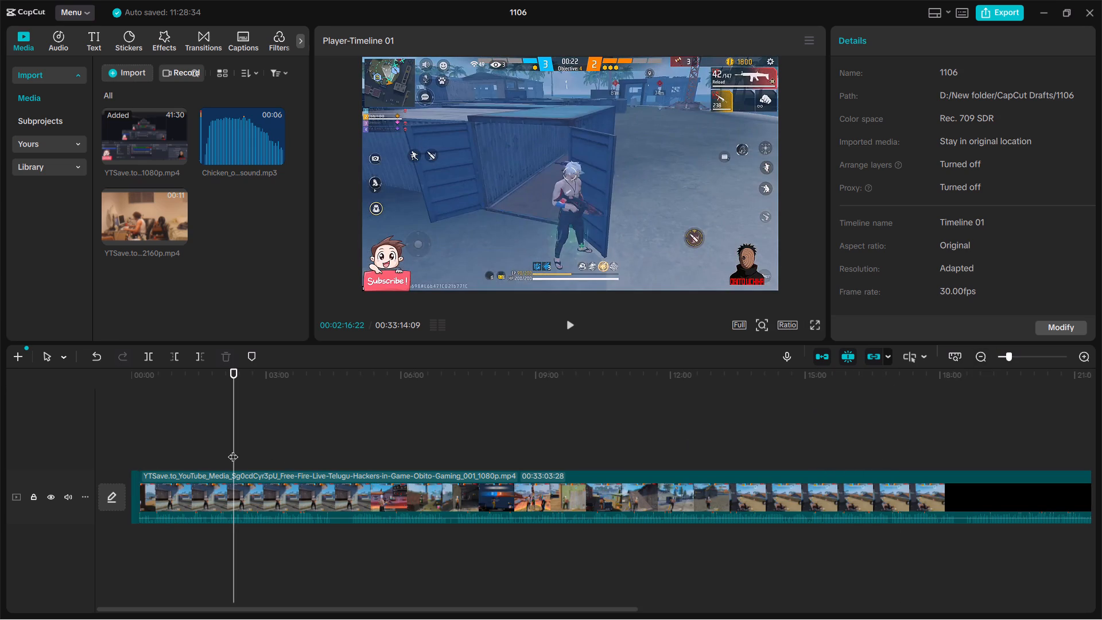
Scan the remaining rounds of the current match, up to its results screen, for another gunfight worth keeping.
drag(230, 437, 257, 436)
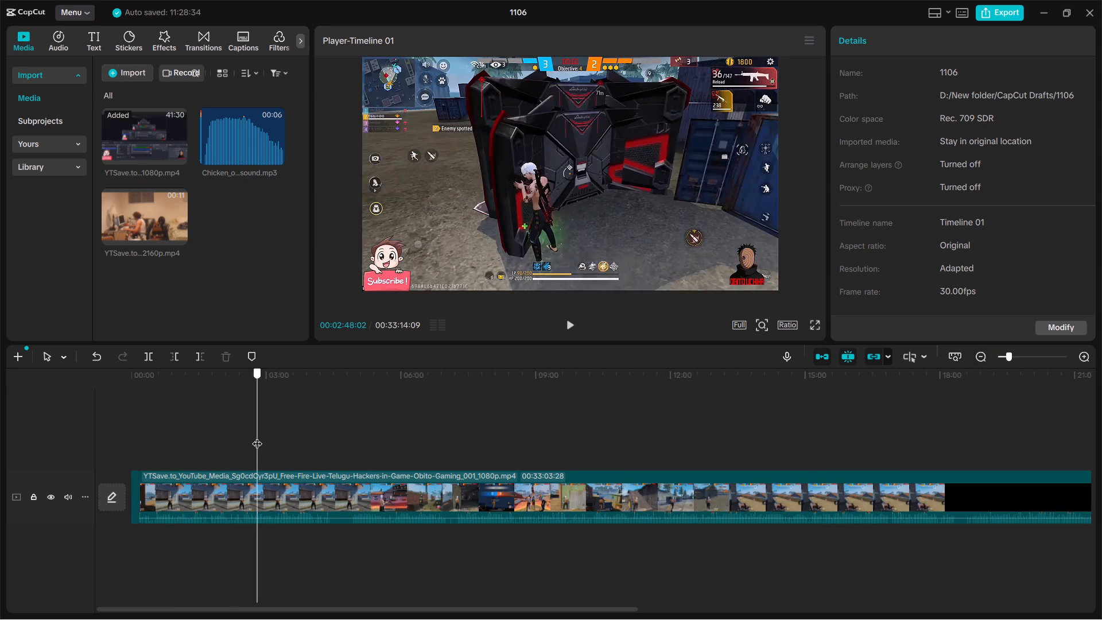
drag(257, 436, 278, 437)
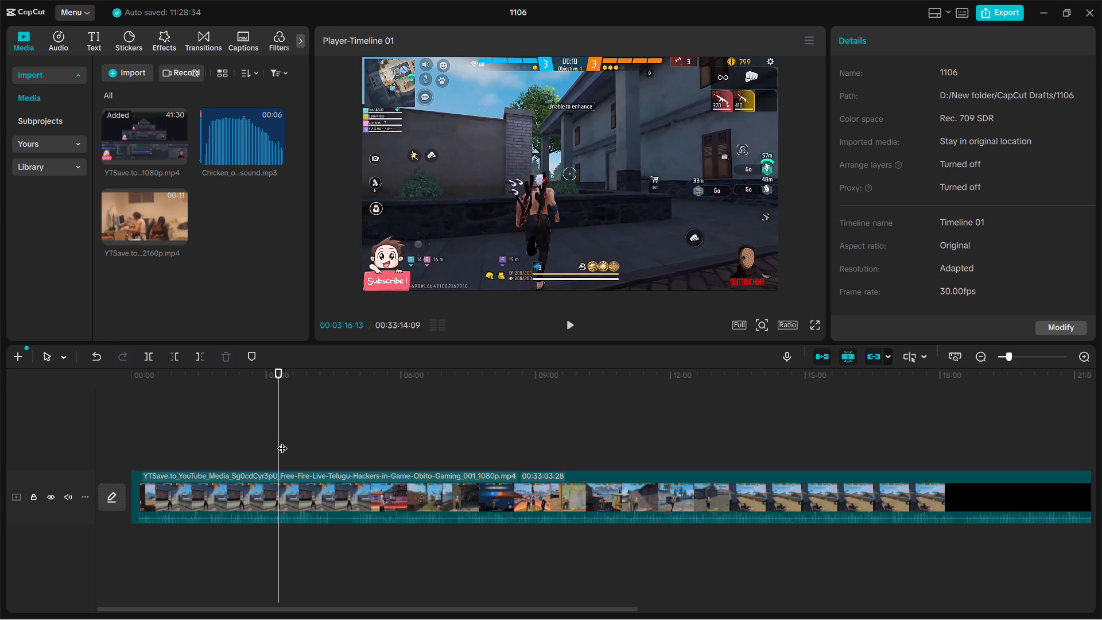
click(282, 441)
click(286, 441)
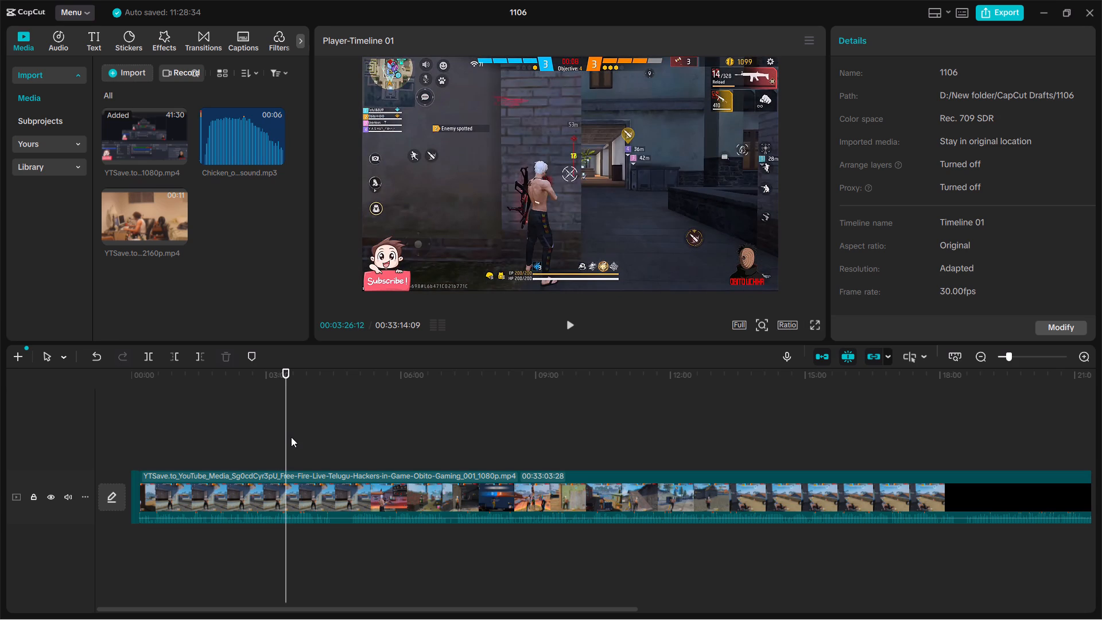
click(291, 437)
click(295, 437)
click(295, 437)
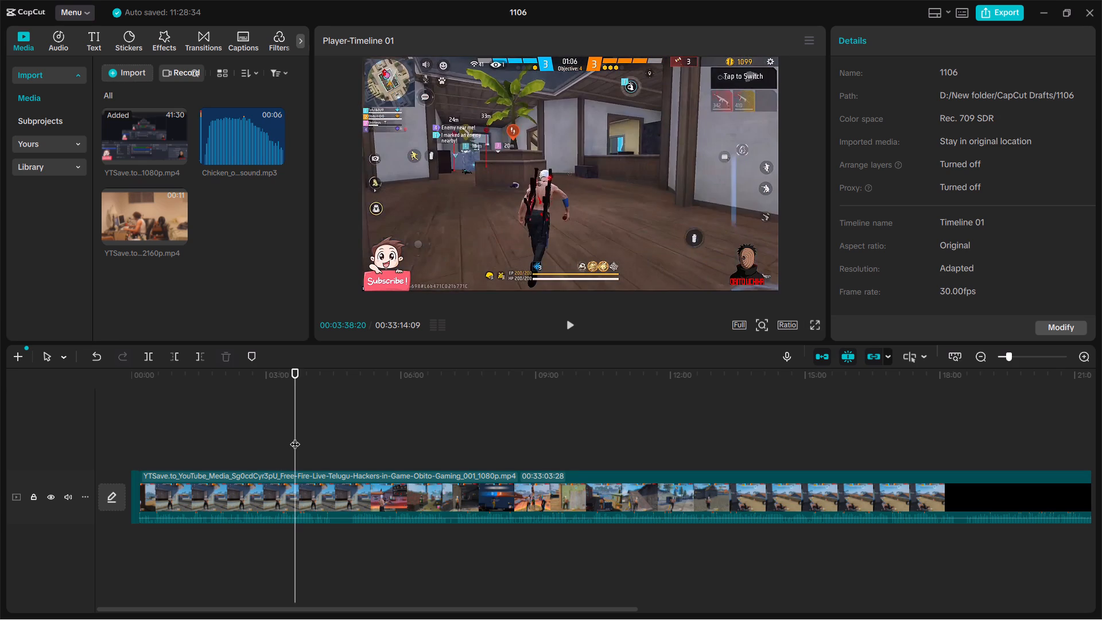
click(297, 436)
click(300, 436)
click(308, 435)
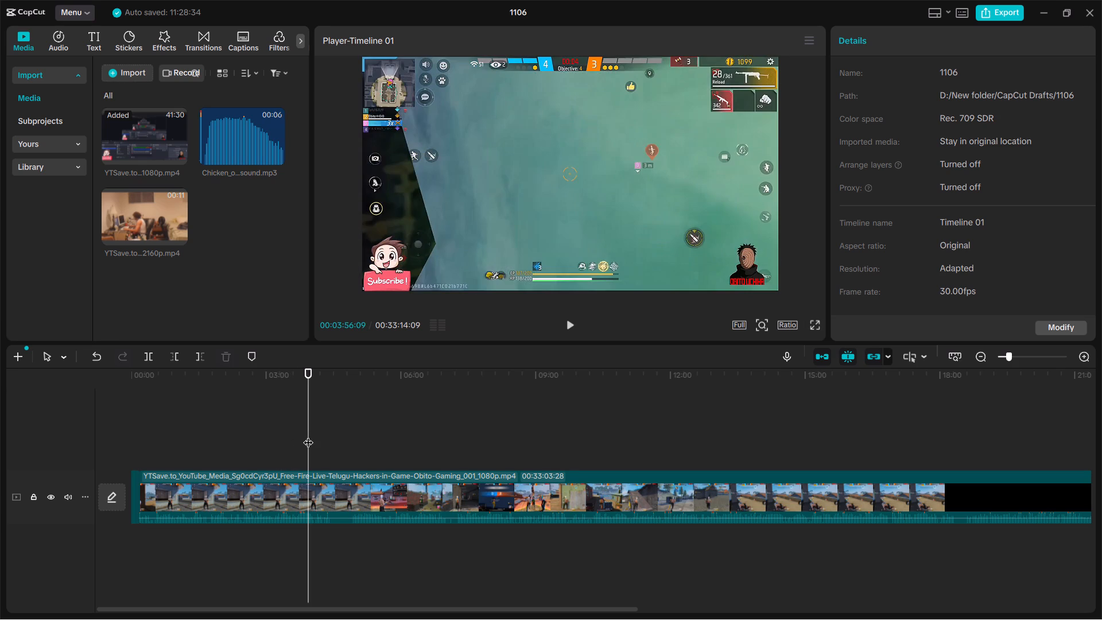
click(311, 433)
click(313, 433)
click(313, 433)
click(317, 433)
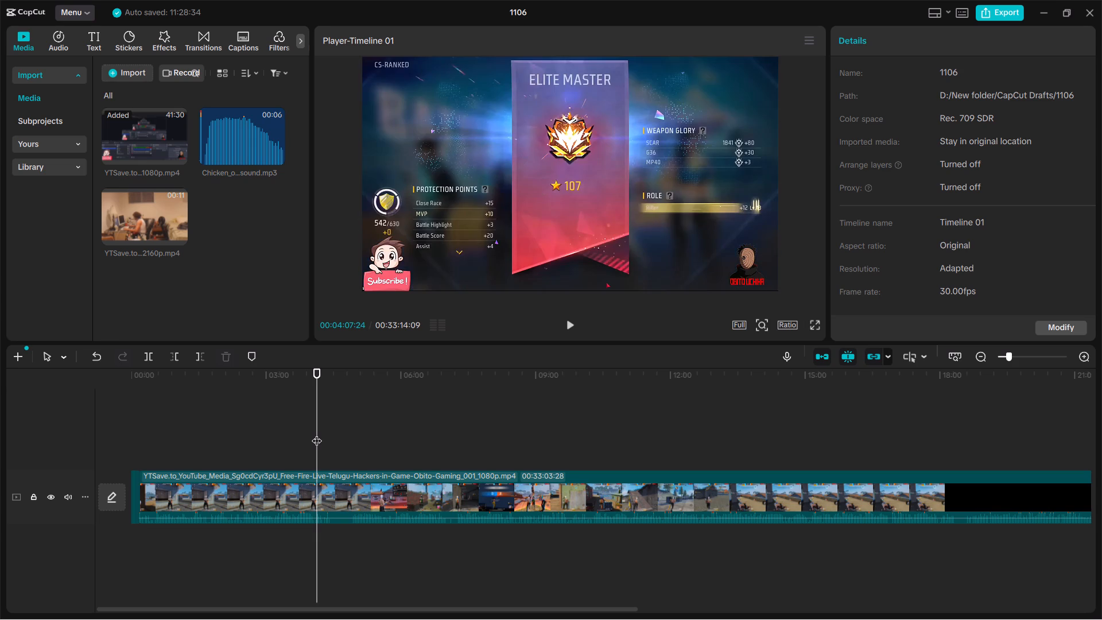
click(317, 433)
click(320, 432)
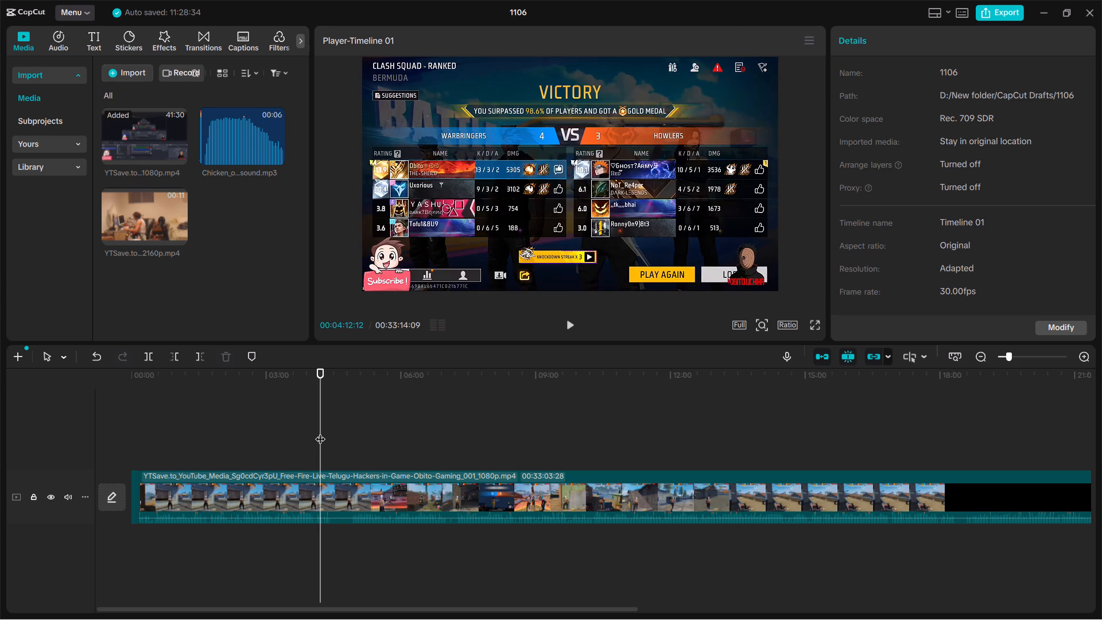
click(320, 432)
click(323, 432)
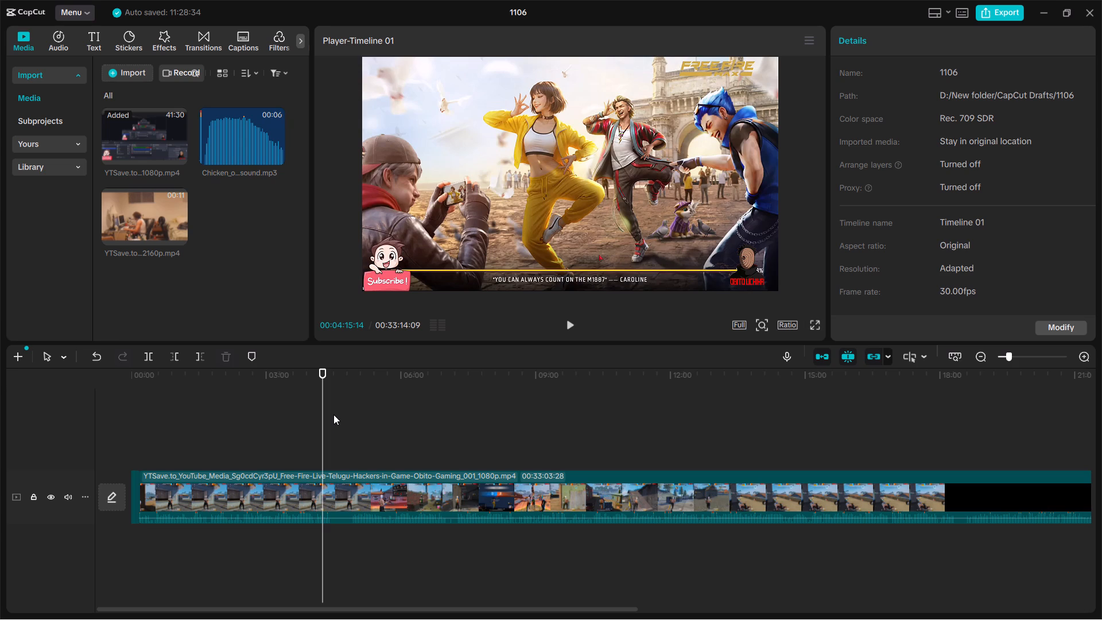
Scan the following match, from the lobby through its opening rounds, for the next gunfight worth keeping.
click(329, 435)
click(333, 432)
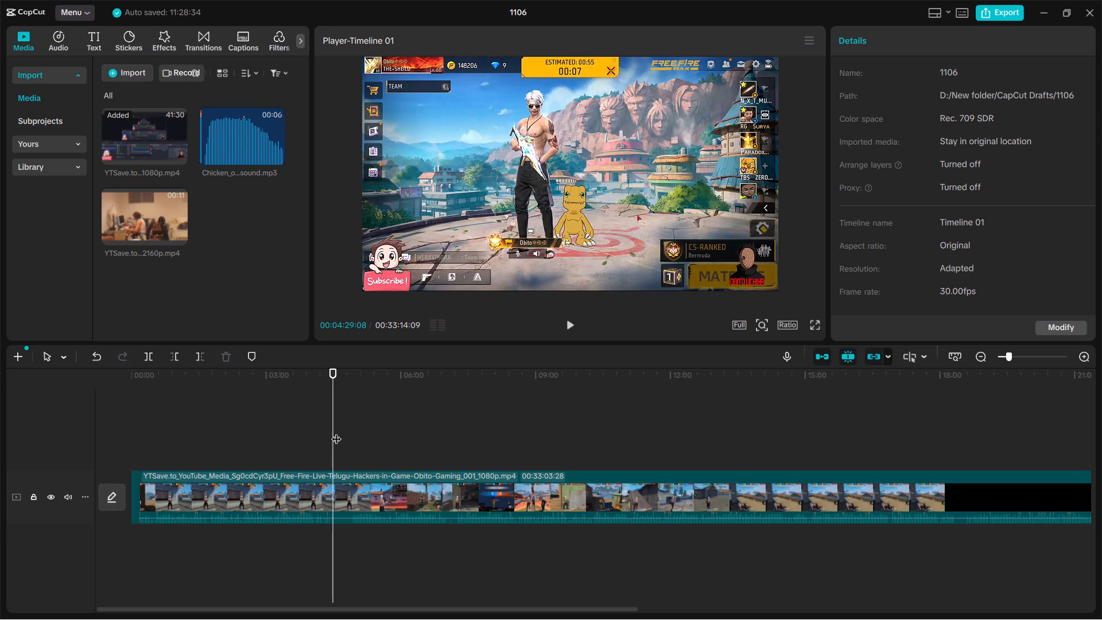
click(337, 431)
click(342, 432)
double_click(347, 436)
click(358, 436)
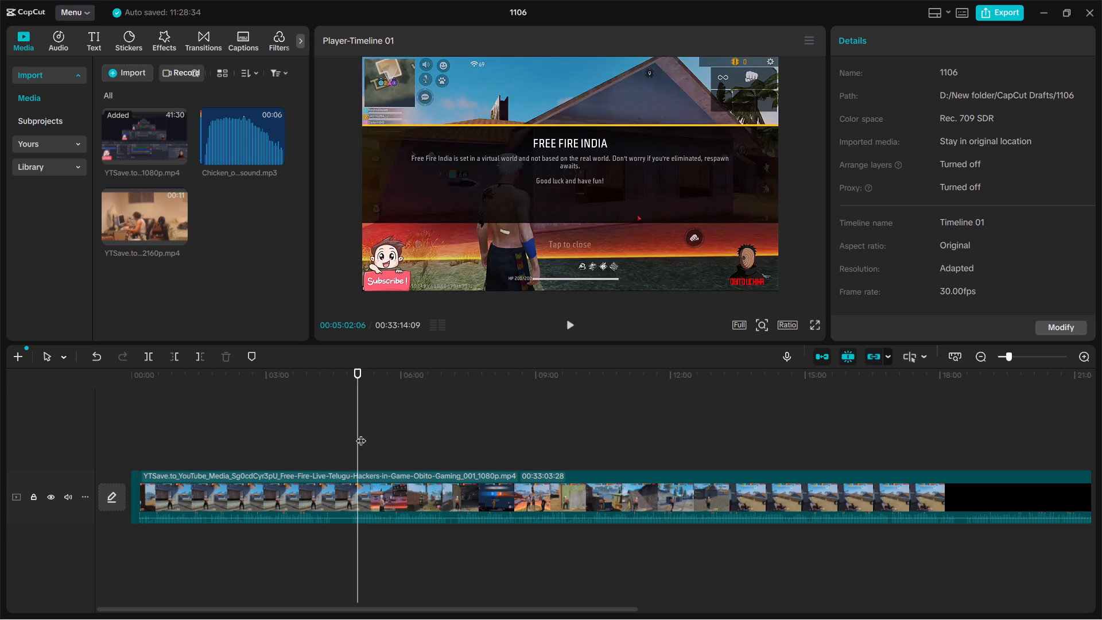
click(361, 433)
click(366, 431)
click(374, 429)
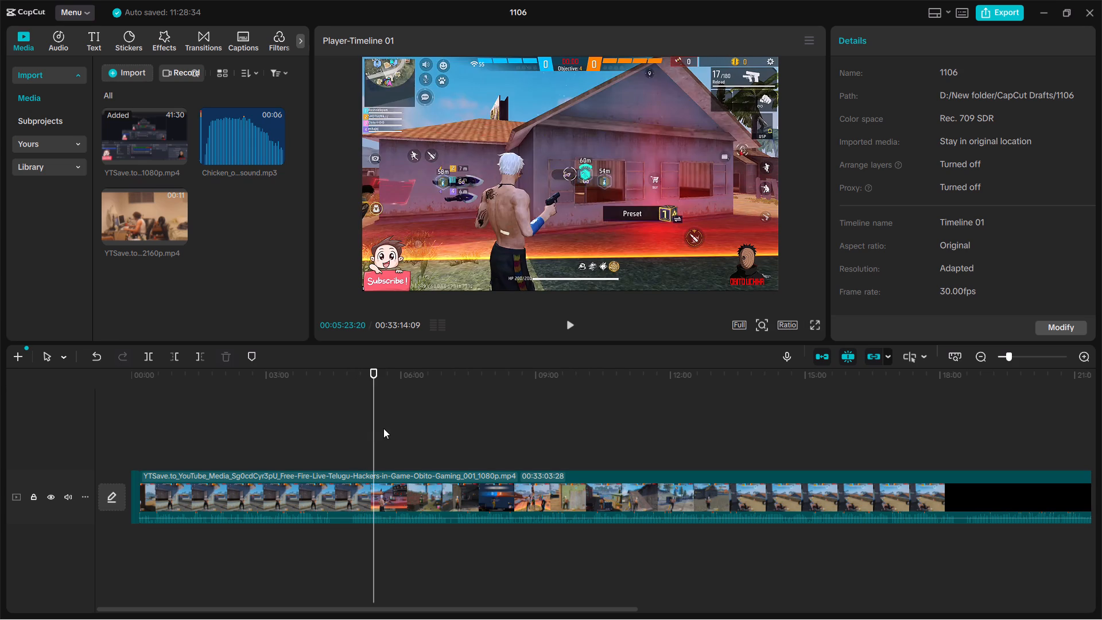
click(383, 428)
click(401, 428)
click(408, 426)
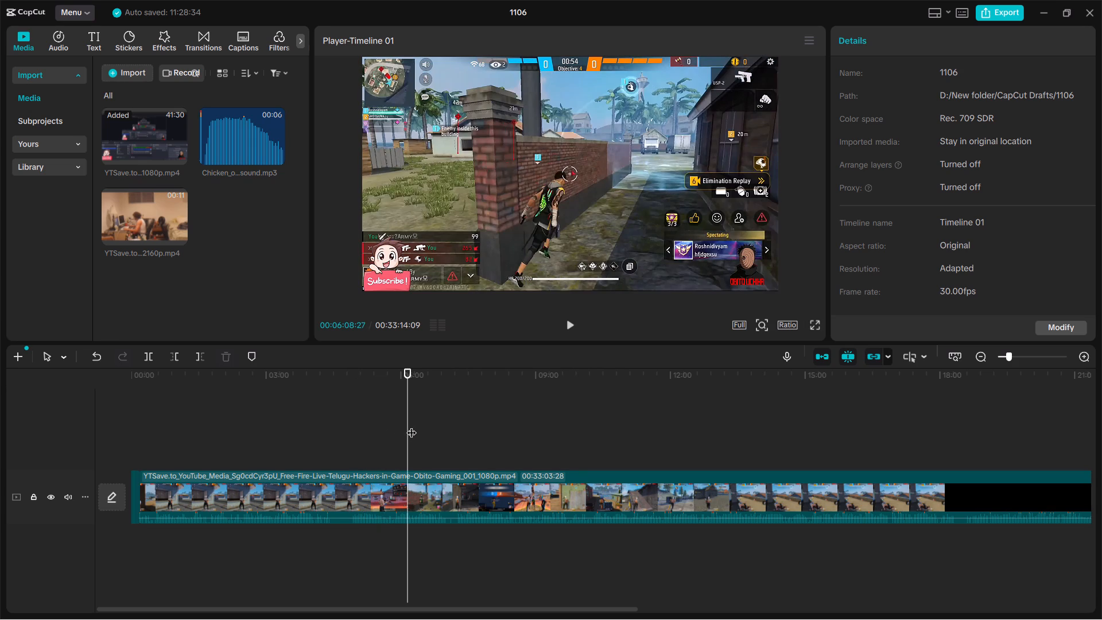
click(412, 425)
click(416, 425)
click(424, 425)
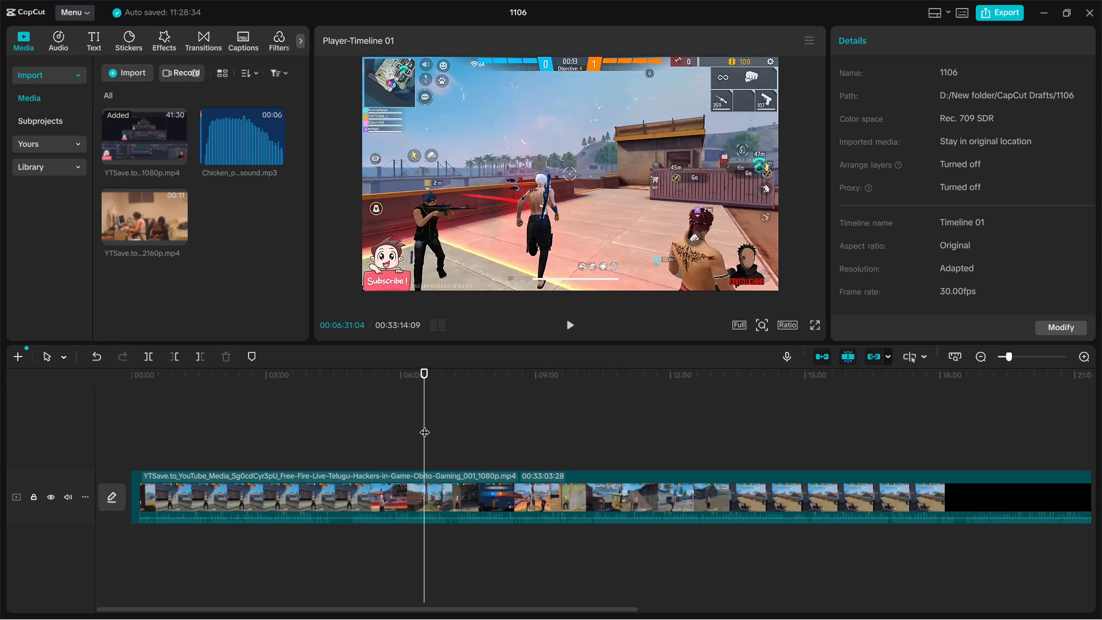
click(427, 422)
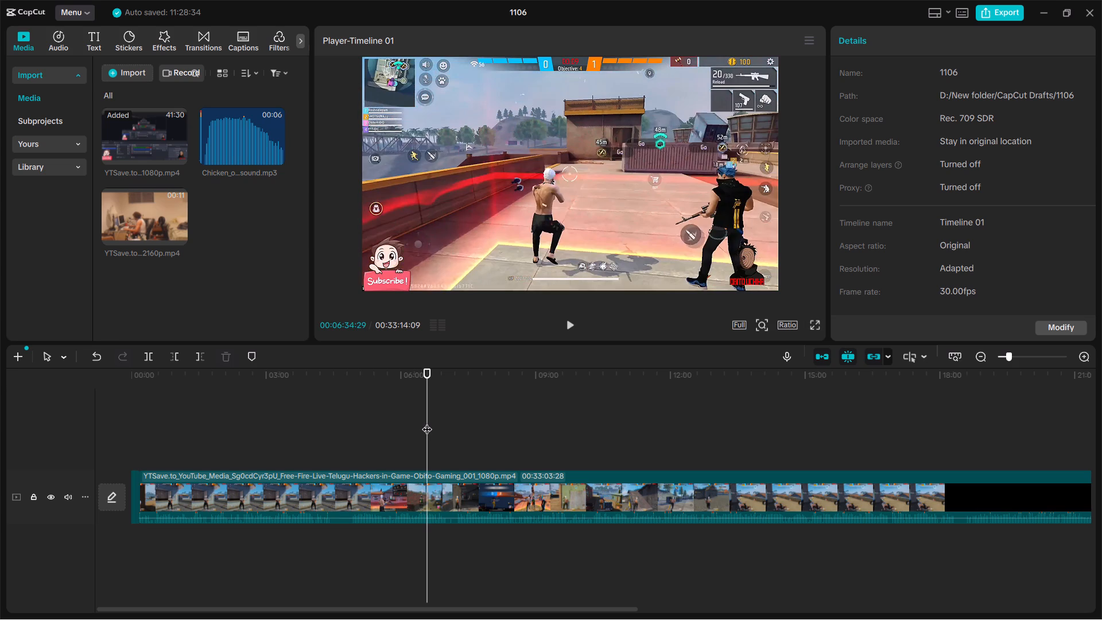
click(429, 420)
click(431, 420)
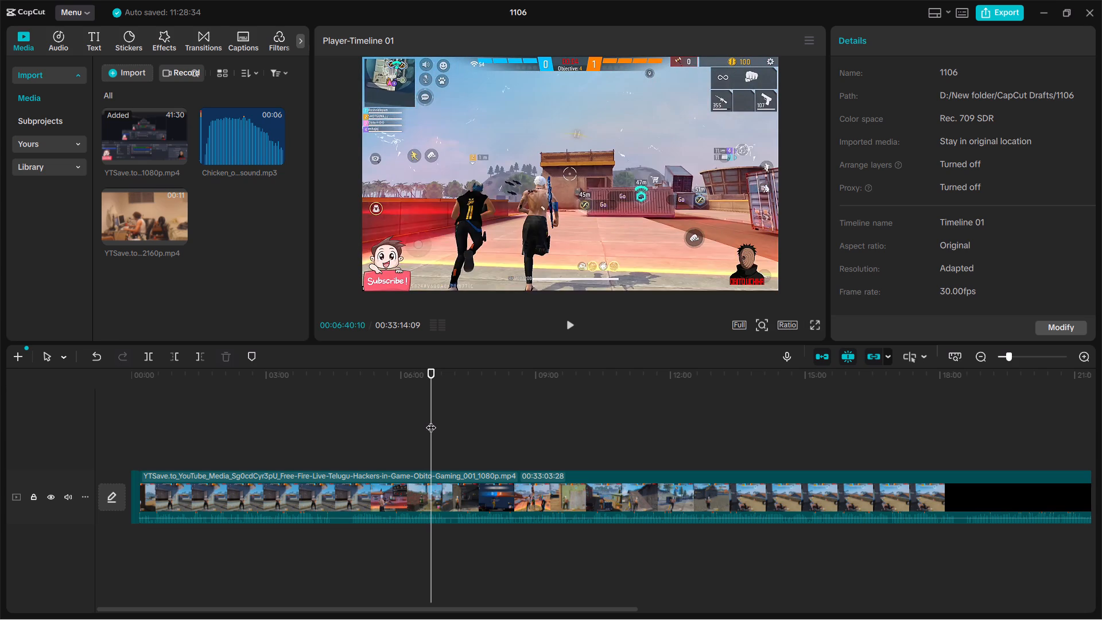
click(433, 420)
click(437, 422)
click(446, 425)
click(448, 425)
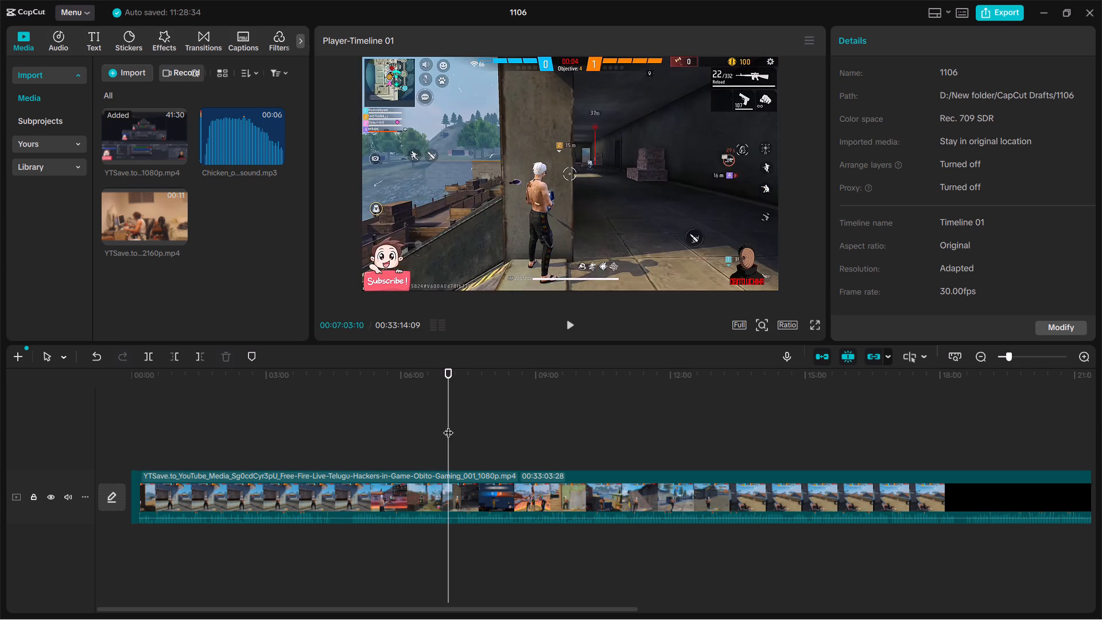
double_click(454, 426)
click(463, 426)
click(463, 426)
click(480, 426)
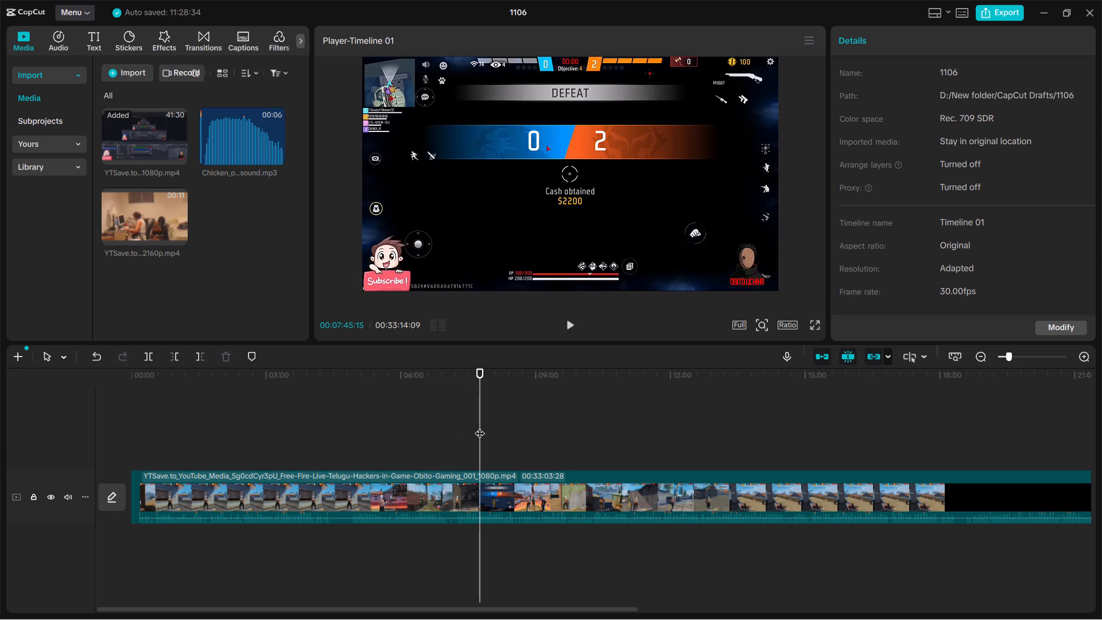
click(480, 426)
click(485, 426)
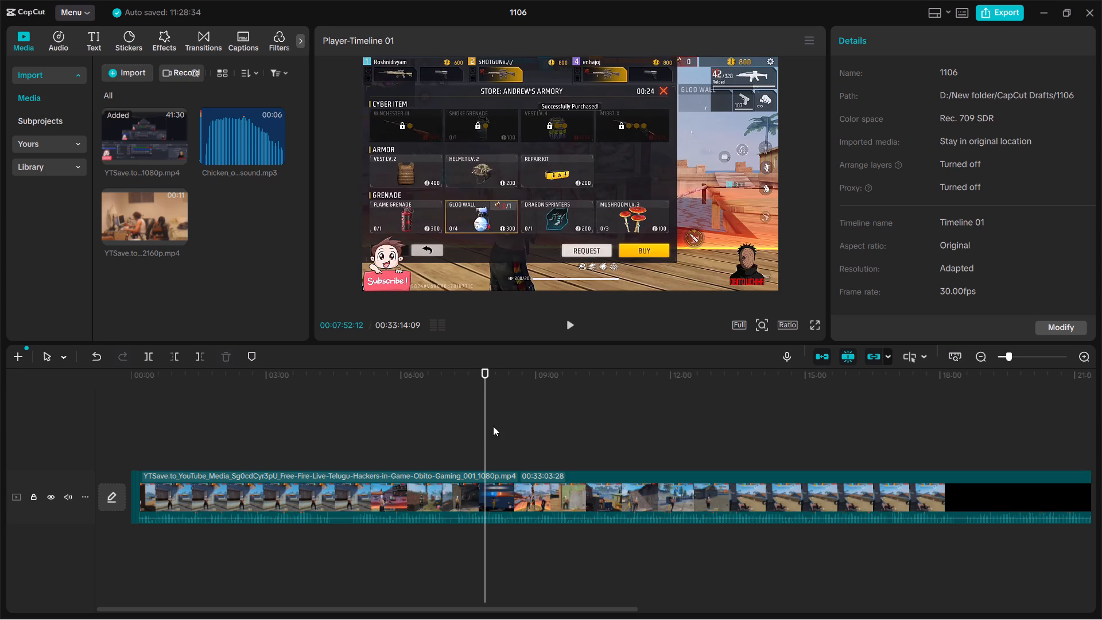
click(493, 426)
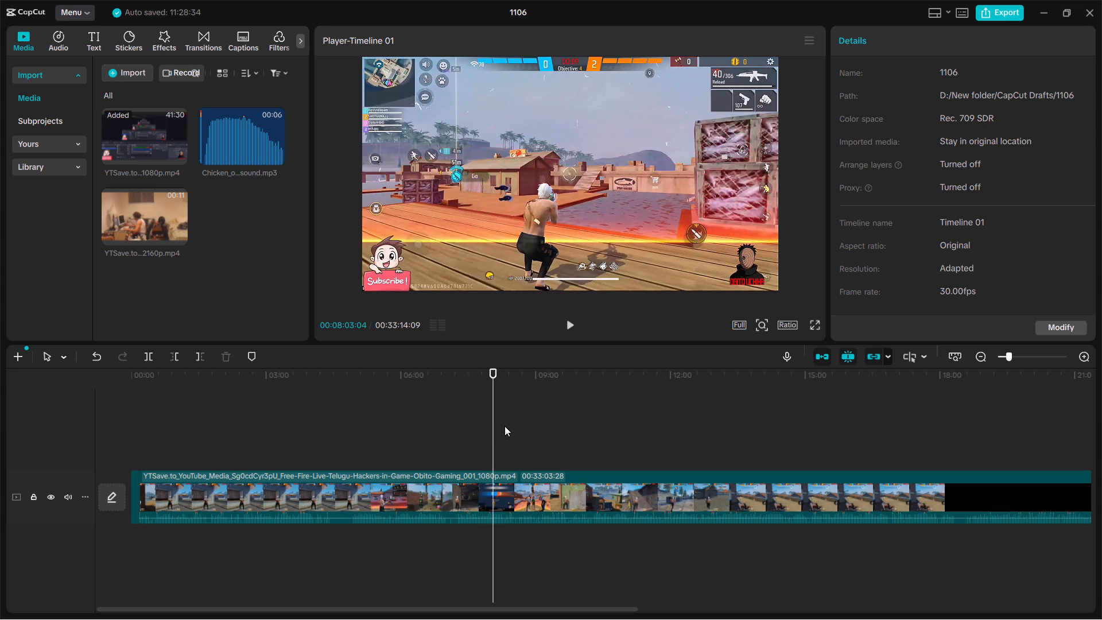
click(505, 426)
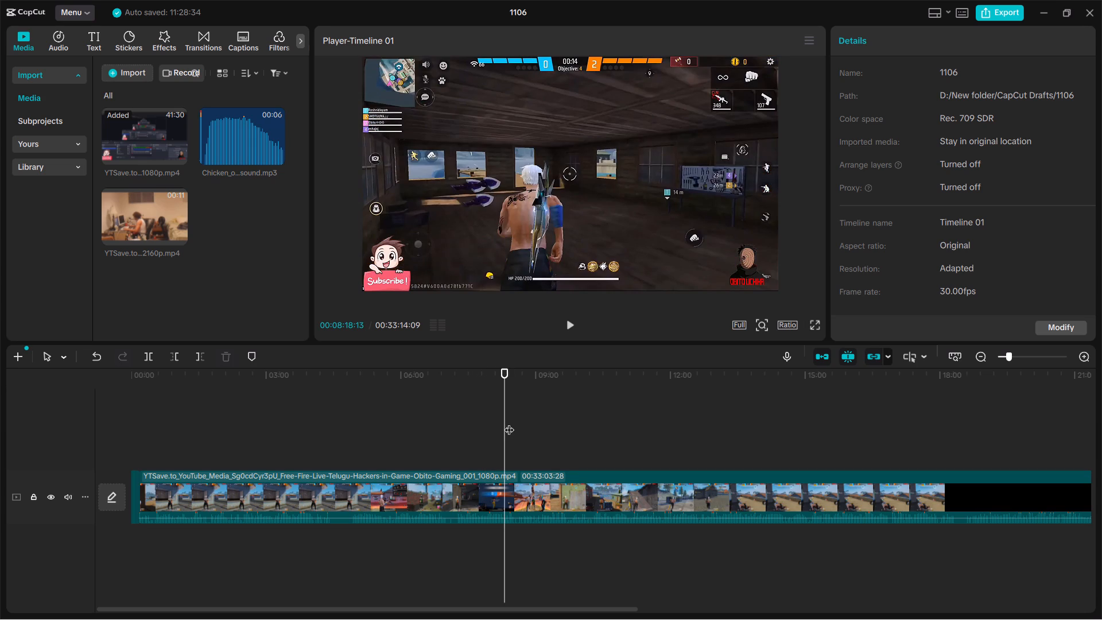
Find the frame just before the scoped shots from the wooden hut's window and trim away the footage between 00:00:10:11 and 00:08:24:19.
click(509, 423)
key(space)
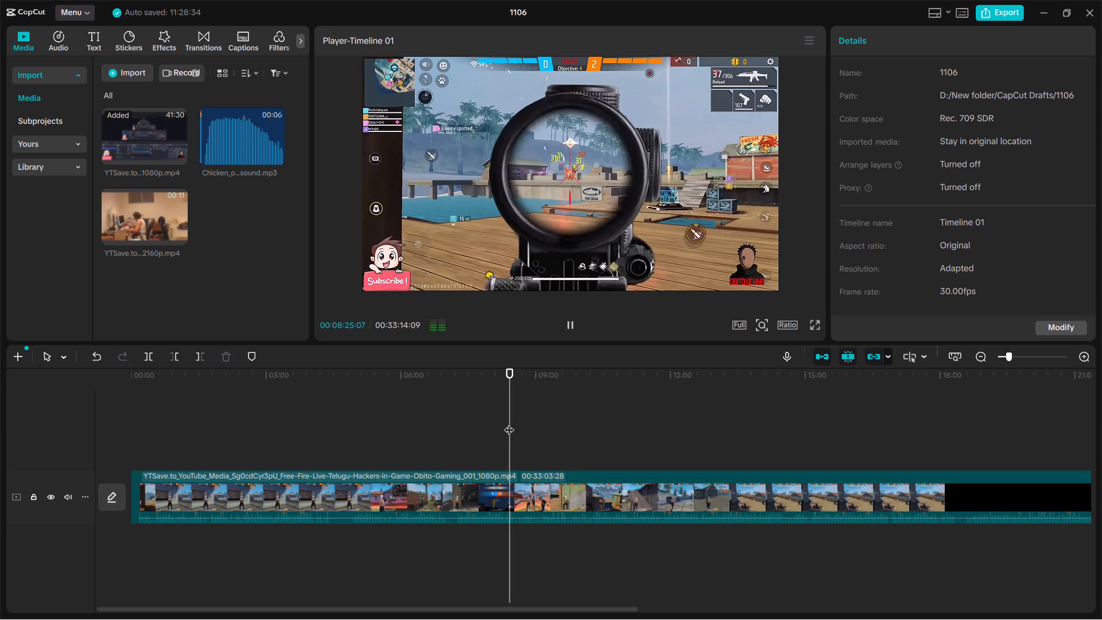
key(space)
key(Left)
key(Left)
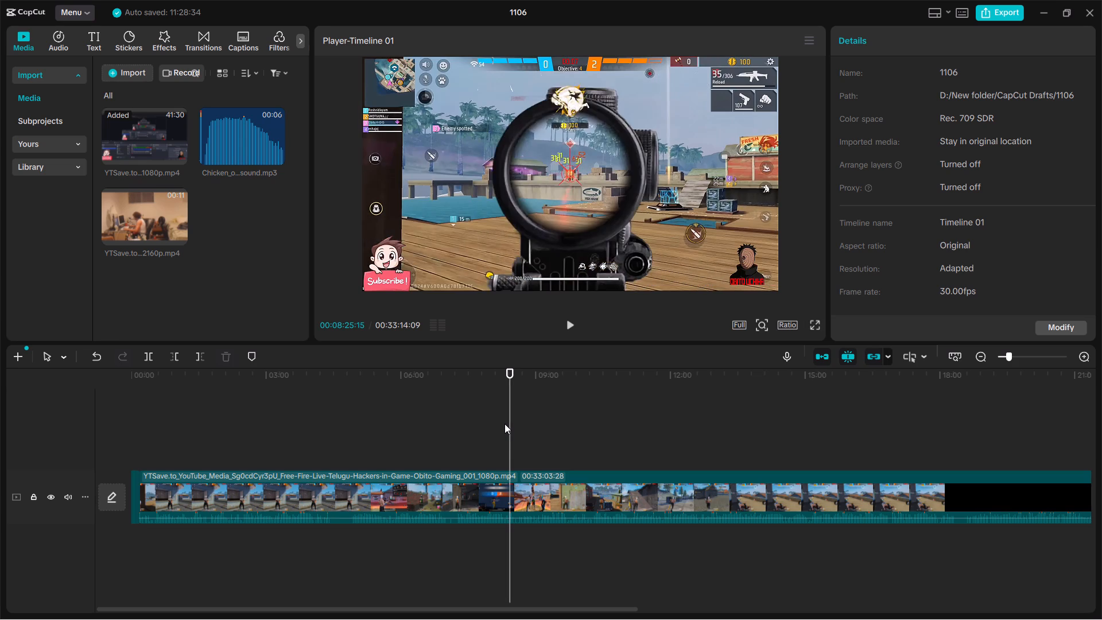
key(Left)
key(Left)
key(Left)
key(Left)
key(Left)
key(Left)
key(Left)
key(Left)
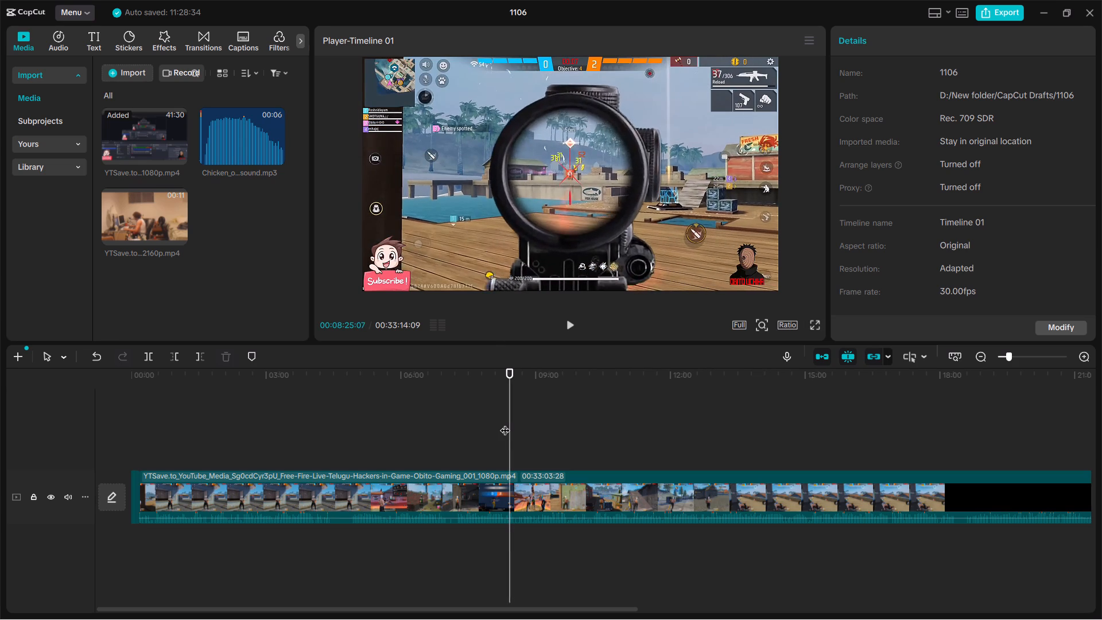
key(Left)
key(Left)
key(Left)
key(Left)
key(Left)
key(Left)
key(Left)
key(Left)
key(Left)
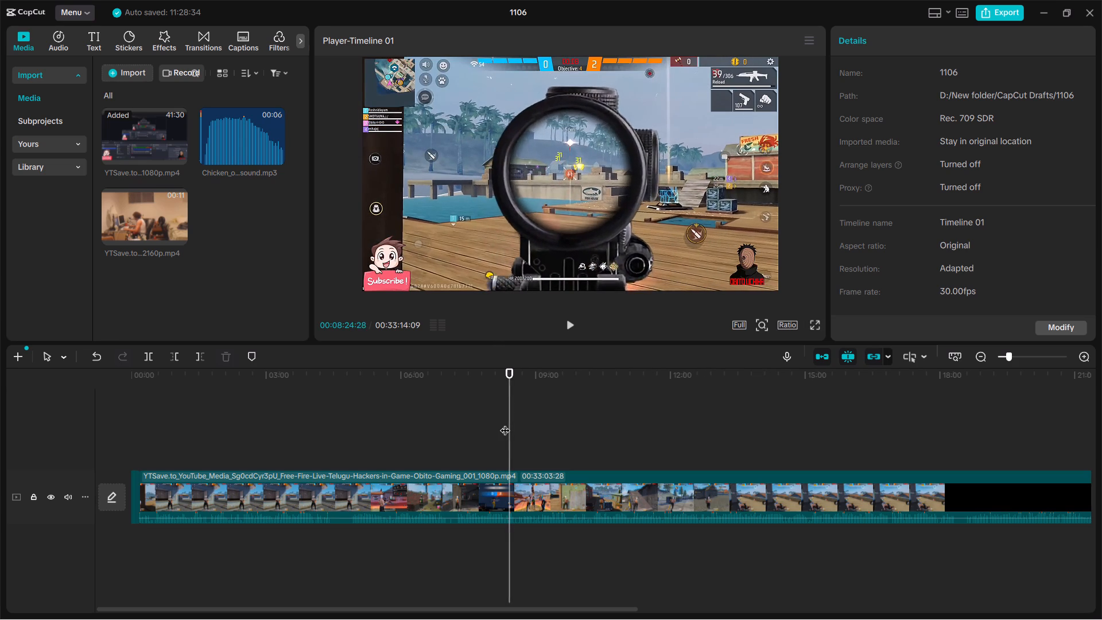
key(Left)
key(Left)
key(Left)
key(Left)
key(Left)
key(Left)
key(Left)
key(Left)
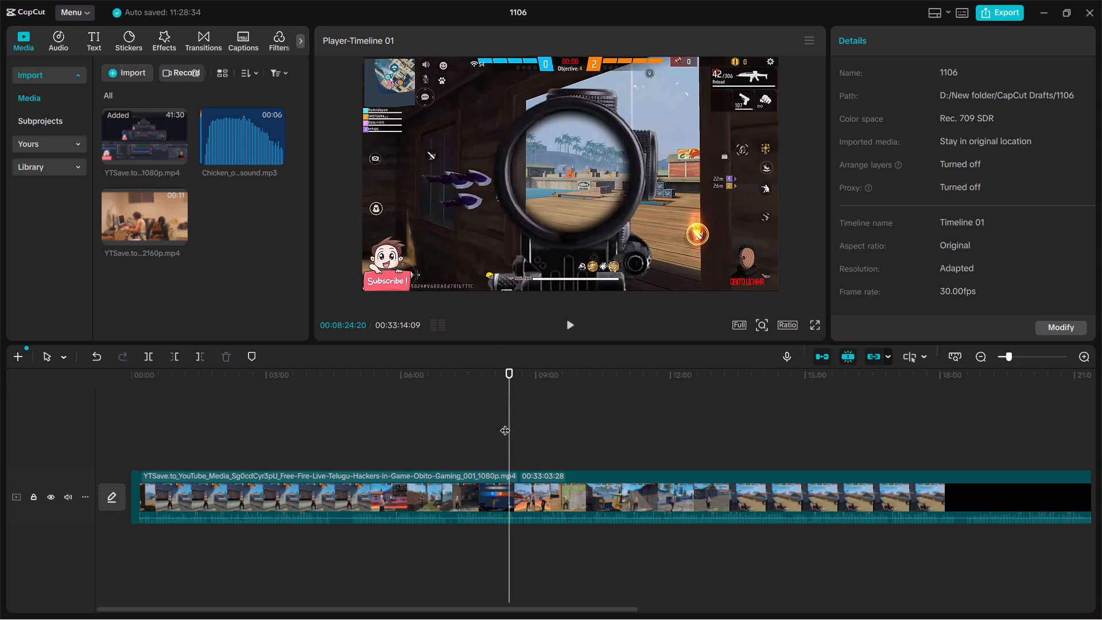
key(Left)
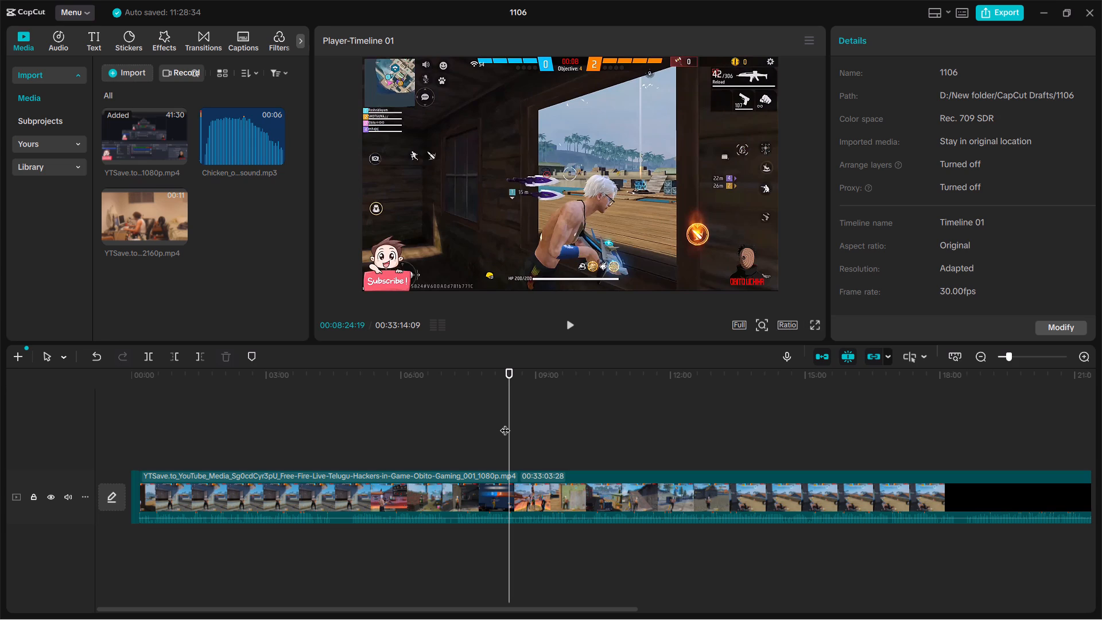
click(553, 518)
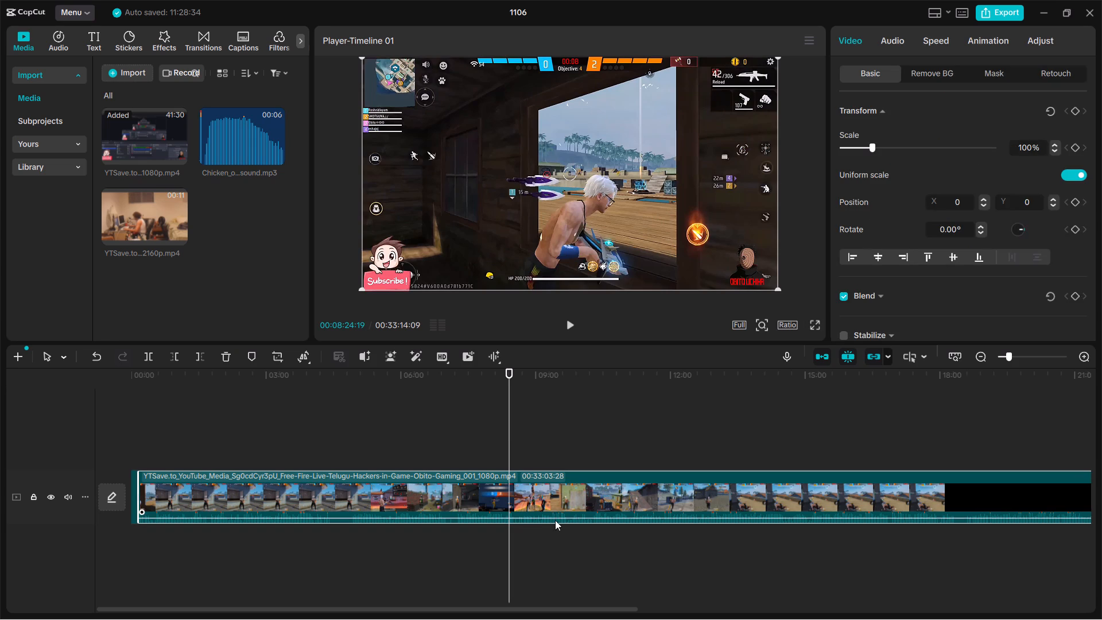
click(165, 355)
click(170, 356)
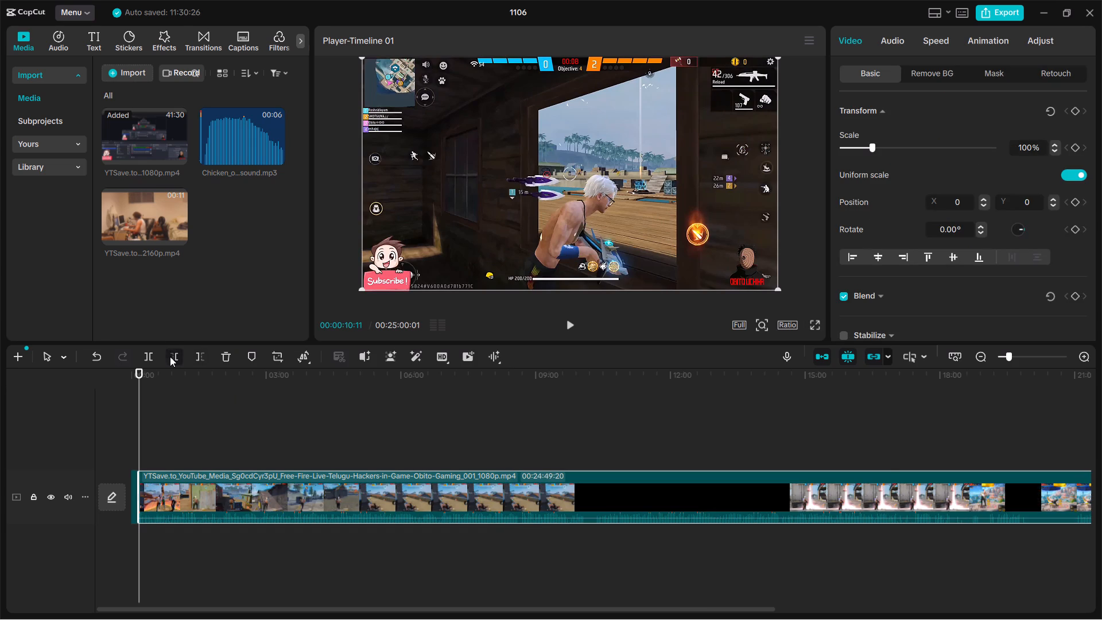
Play the scoped burst from the hut window and split the gameplay clip at about 00:00:11, right after the hit.
key(space)
key(space)
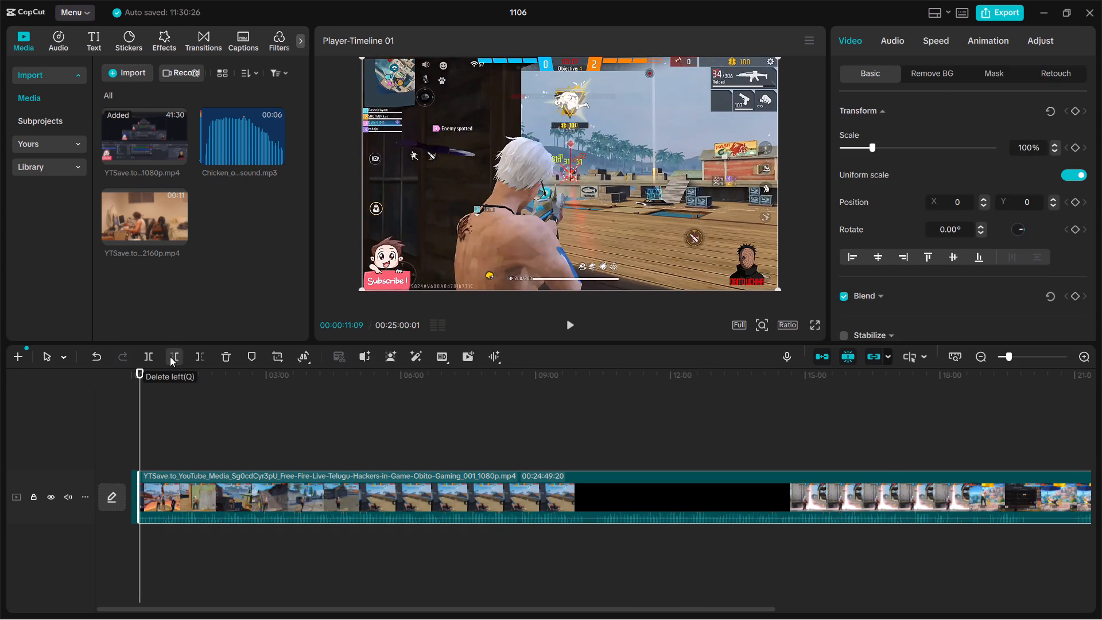
key(space)
key(space)
click(156, 354)
Play the gameplay following the new split inside the wooden hut to look for the next moment worth keeping.
key(space)
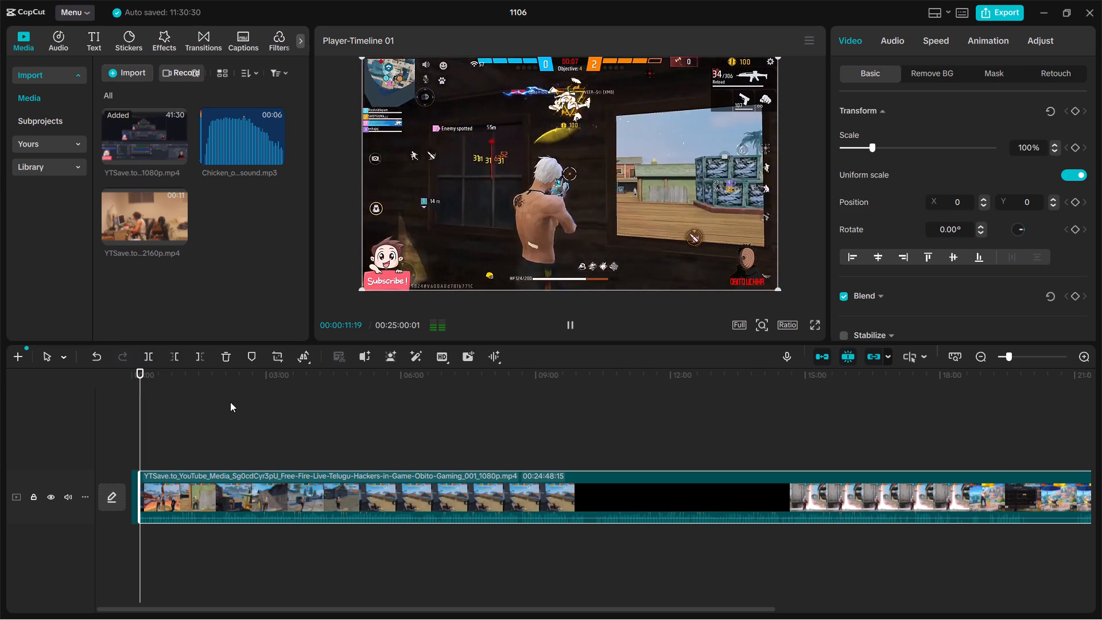
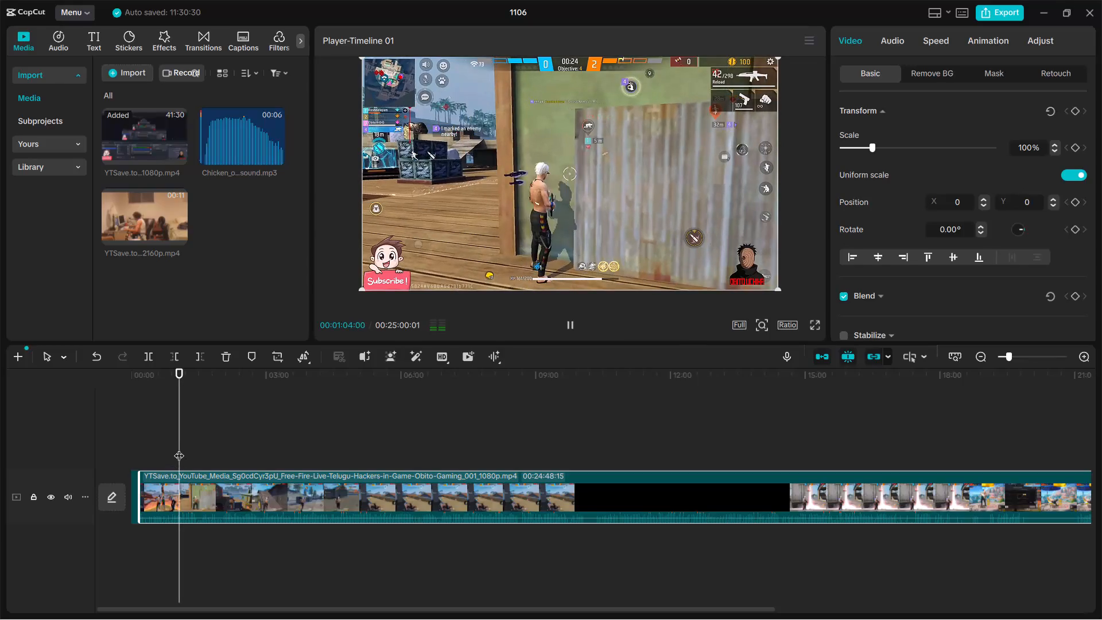
Scan the gameplay from about 00:01:04 to 00:03:40, across the next rounds, for another gunfight worth keeping.
click(182, 447)
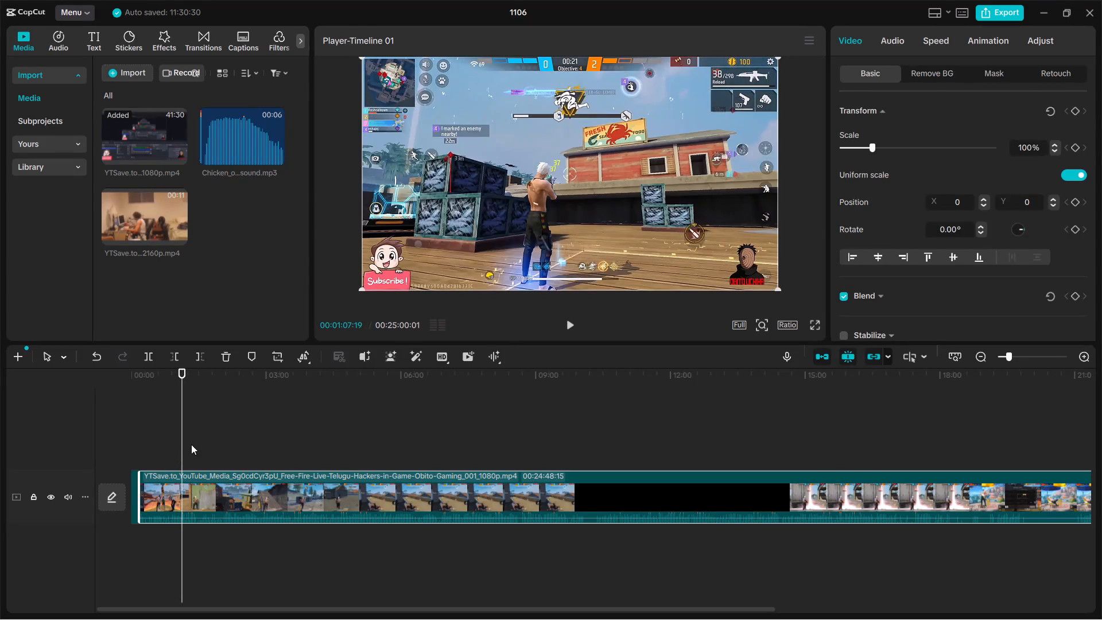
click(191, 444)
click(191, 444)
click(197, 441)
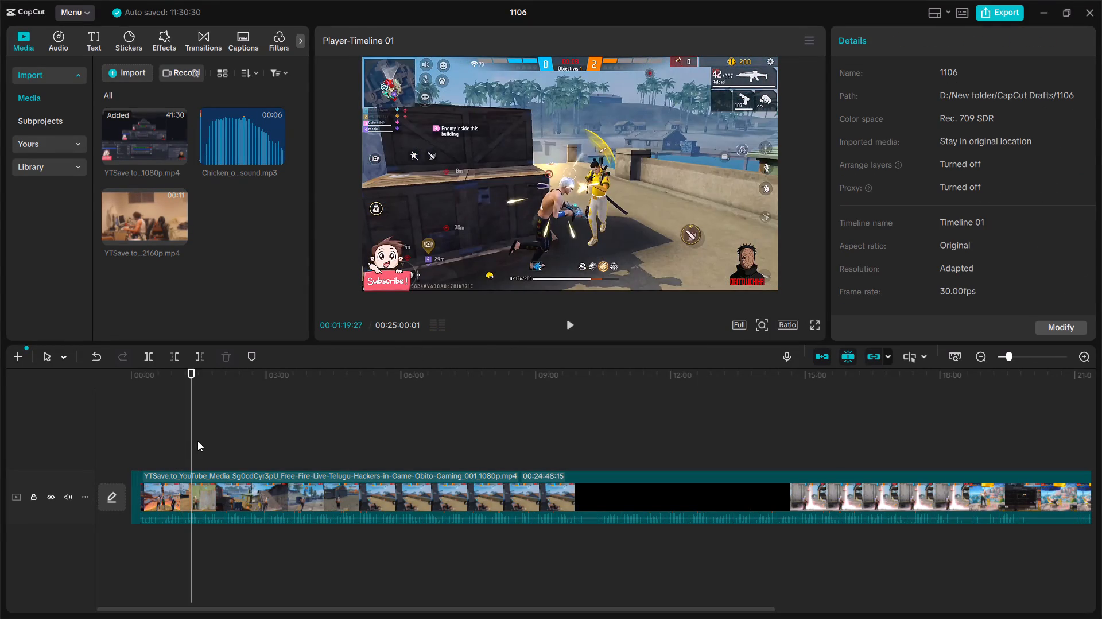
click(211, 441)
click(220, 441)
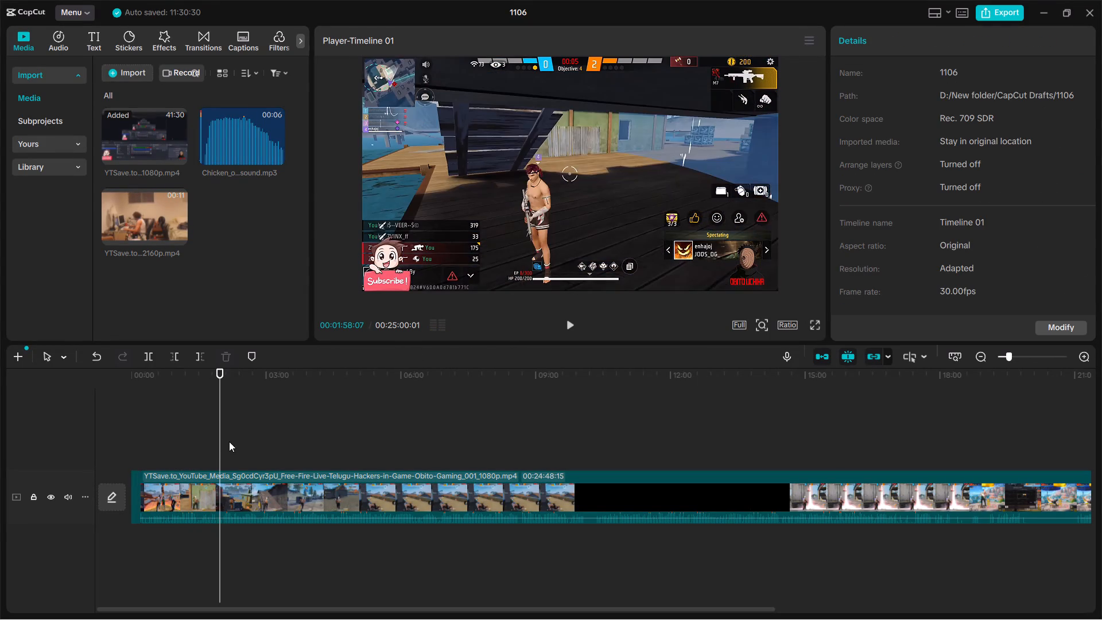
click(229, 441)
click(238, 441)
click(242, 441)
click(246, 441)
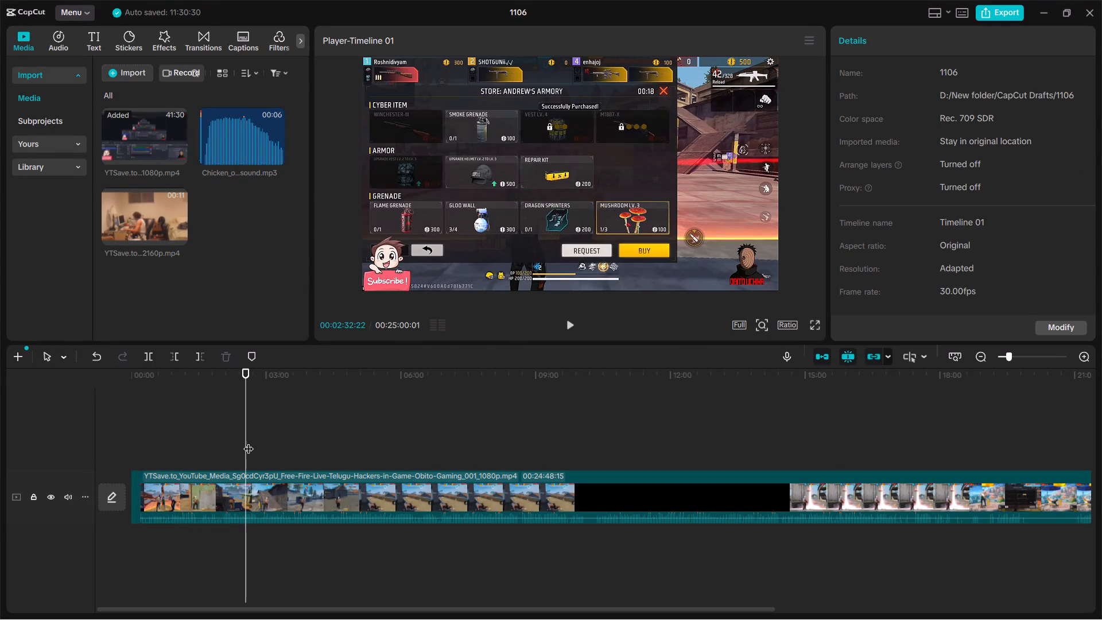
click(249, 441)
click(251, 441)
click(253, 441)
click(259, 441)
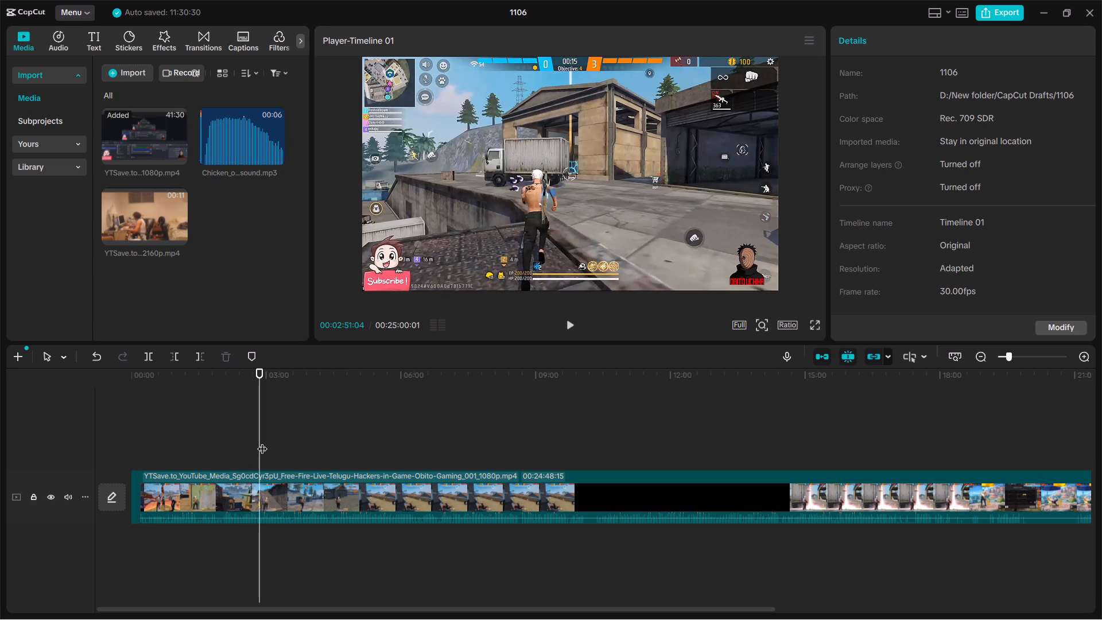
click(262, 441)
click(267, 441)
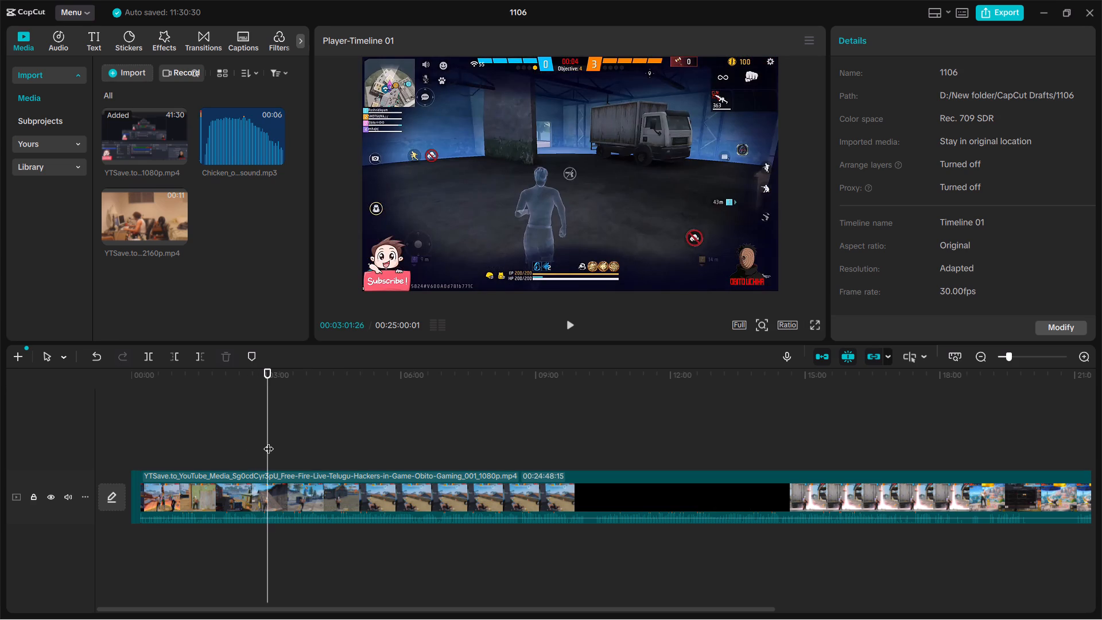
click(273, 441)
click(281, 440)
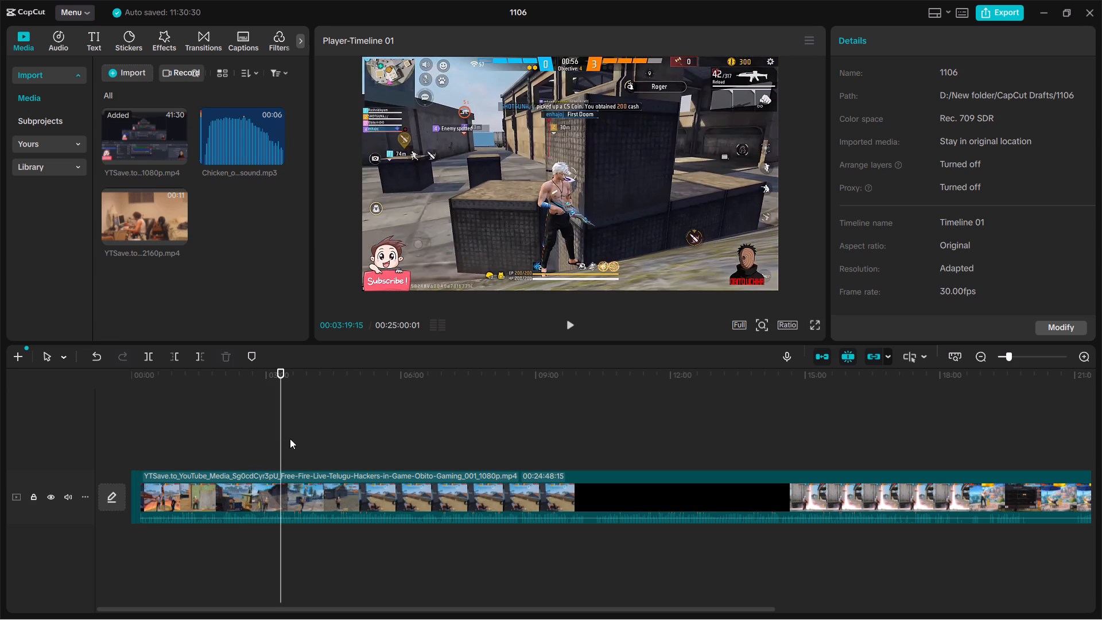
click(290, 439)
click(296, 436)
Play short stretches of the shootouts between about 00:03:20 and 00:03:45 to compare them as highlight candidates.
key(space)
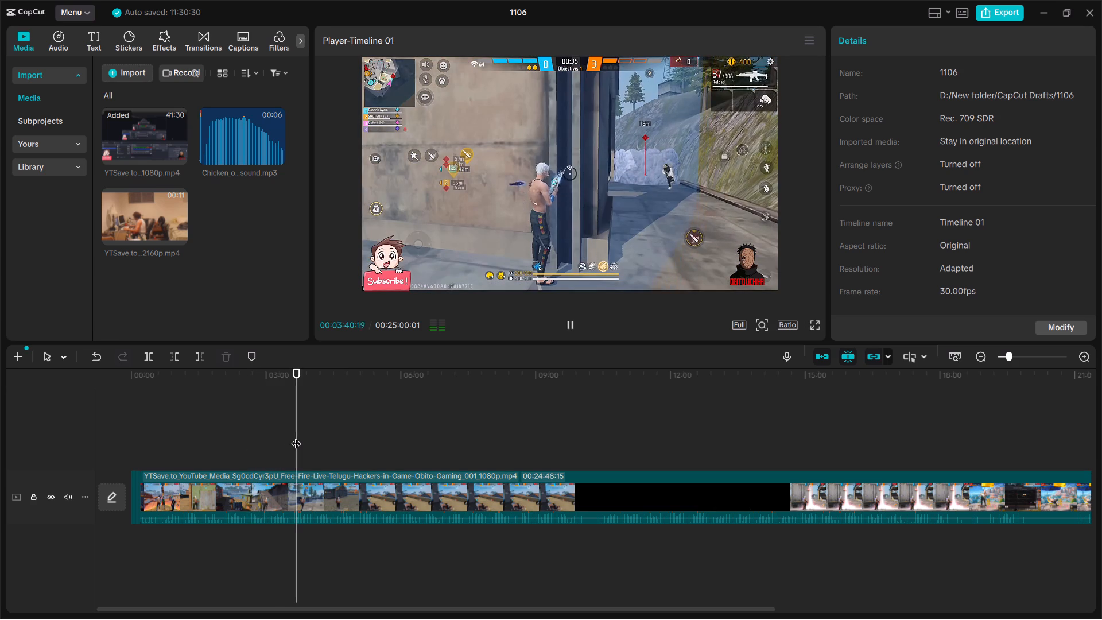
click(289, 435)
click(283, 435)
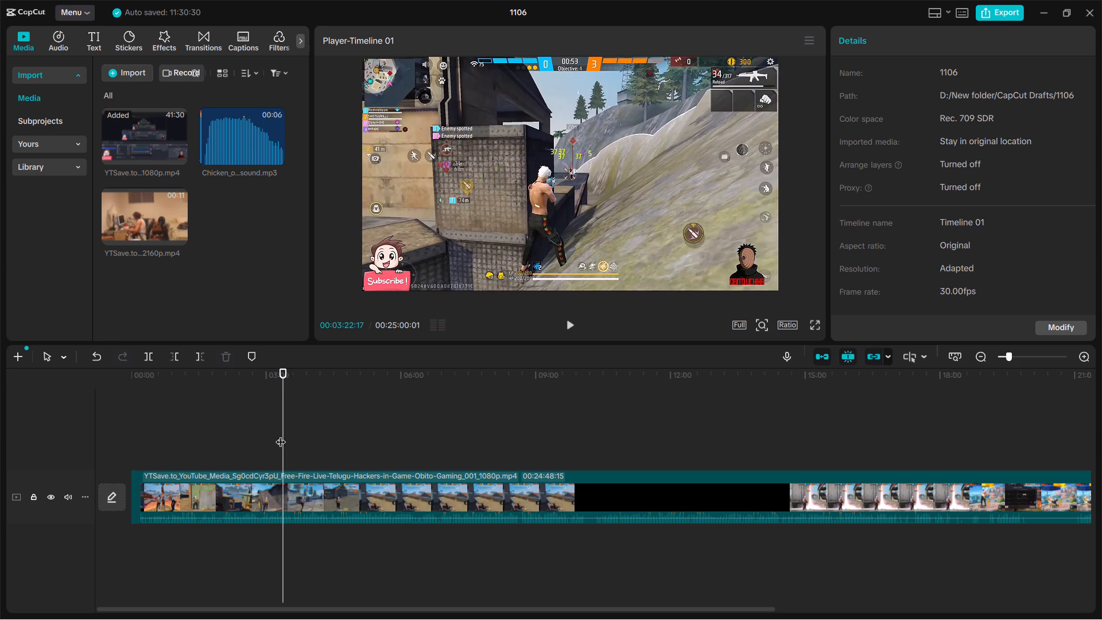
click(280, 435)
key(space)
click(297, 429)
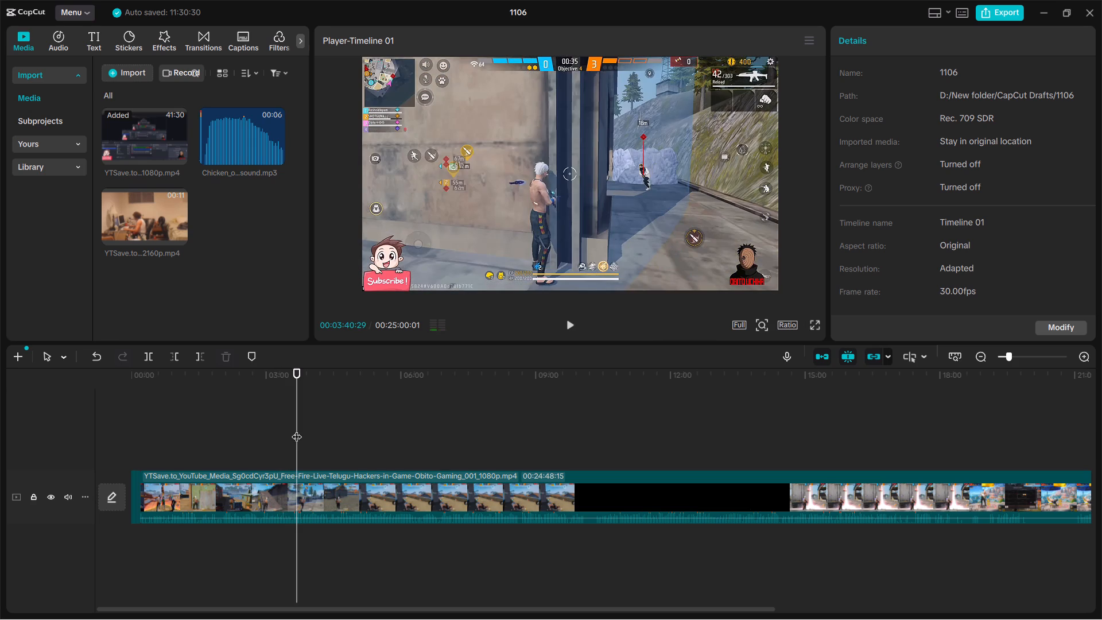
click(307, 429)
click(298, 429)
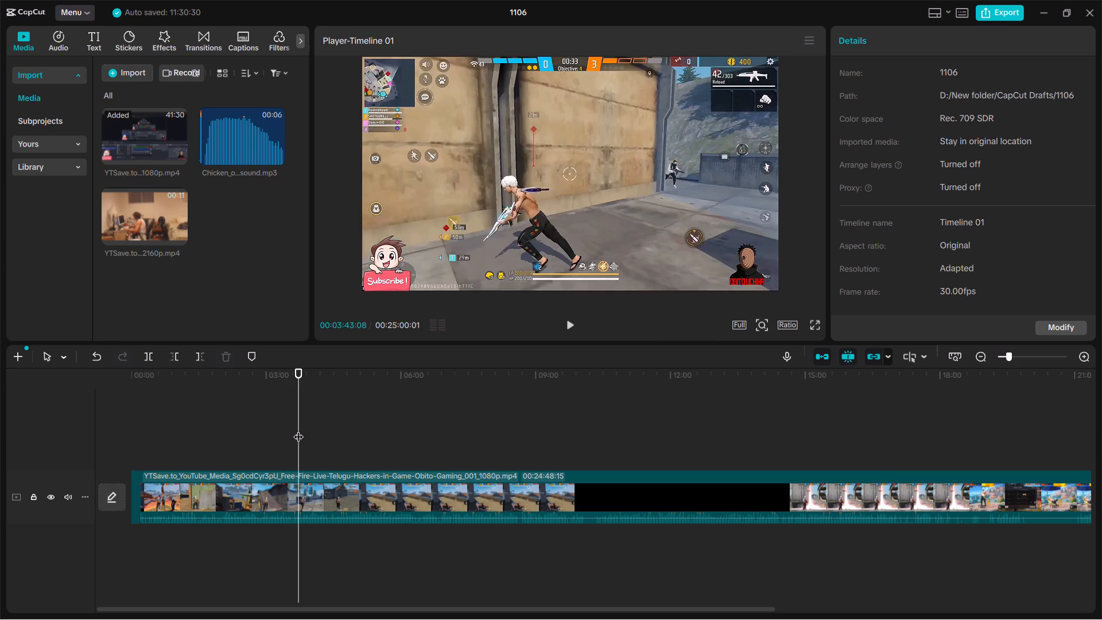
key(space)
key(space)
key(space)
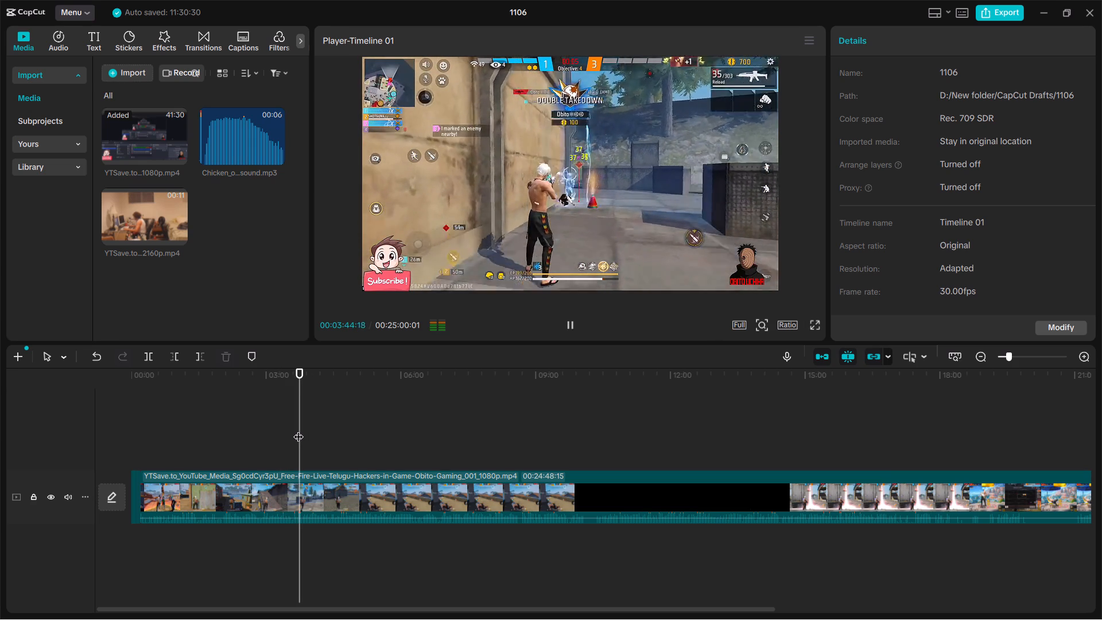
key(space)
Review the round's lead-up between about 00:02:45 and 00:03:22 to find where its fighting begins.
click(283, 437)
click(265, 441)
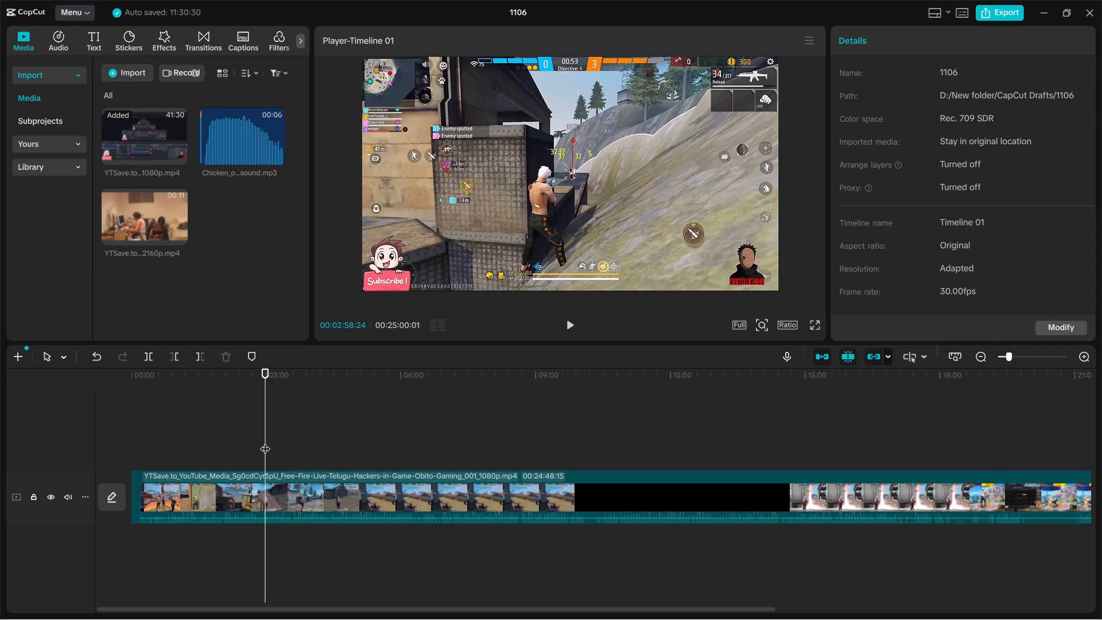
click(265, 441)
click(255, 441)
key(space)
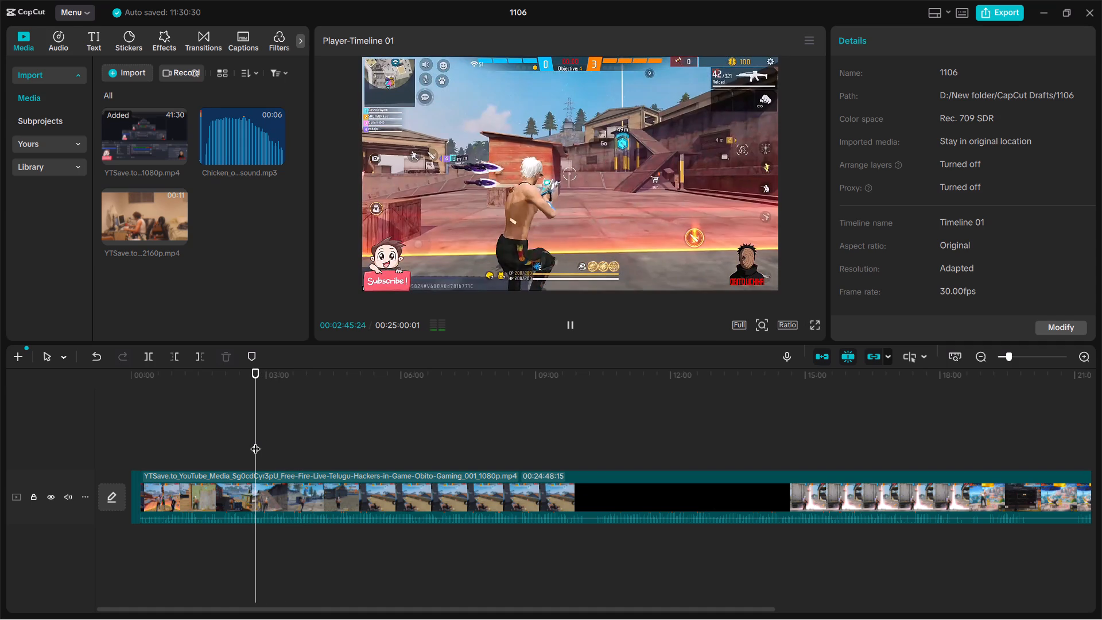
click(263, 441)
key(space)
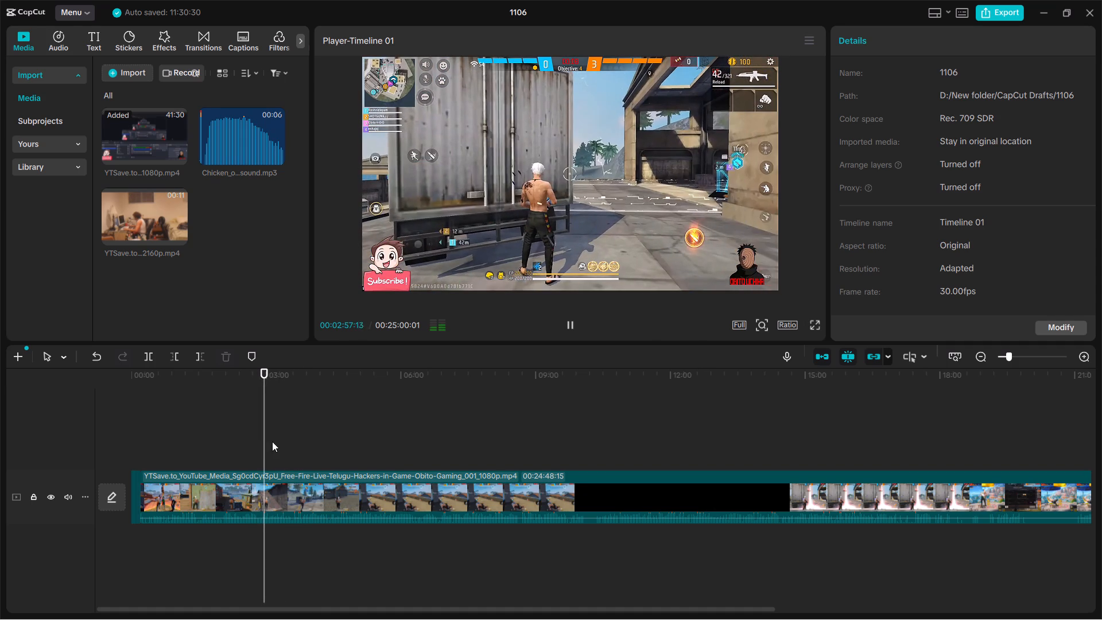
click(272, 441)
click(275, 439)
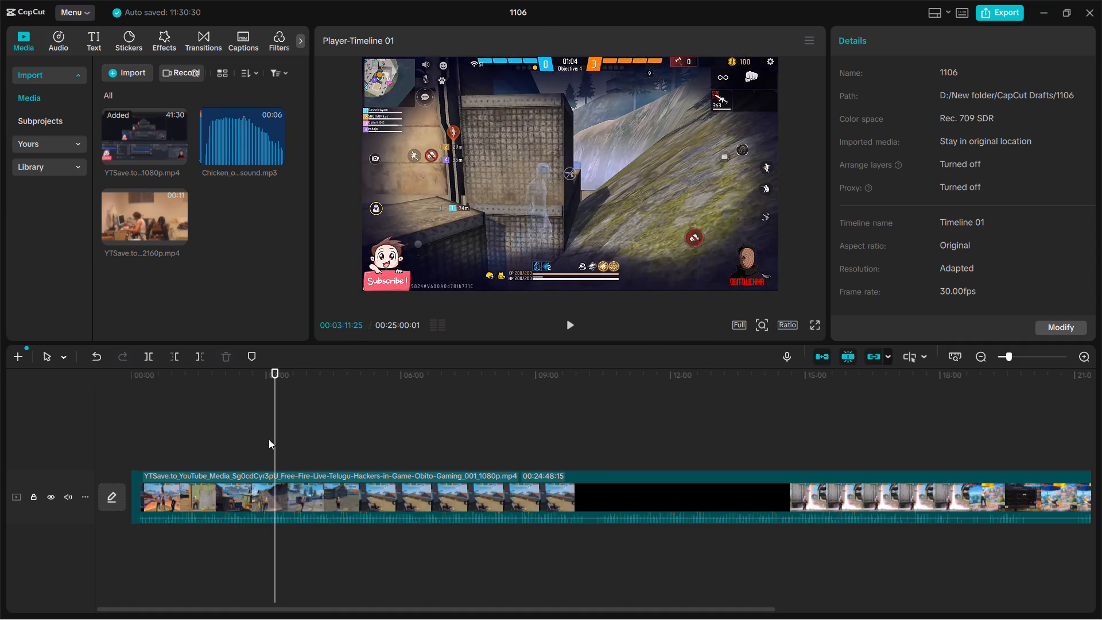
click(269, 439)
click(263, 439)
key(space)
click(268, 439)
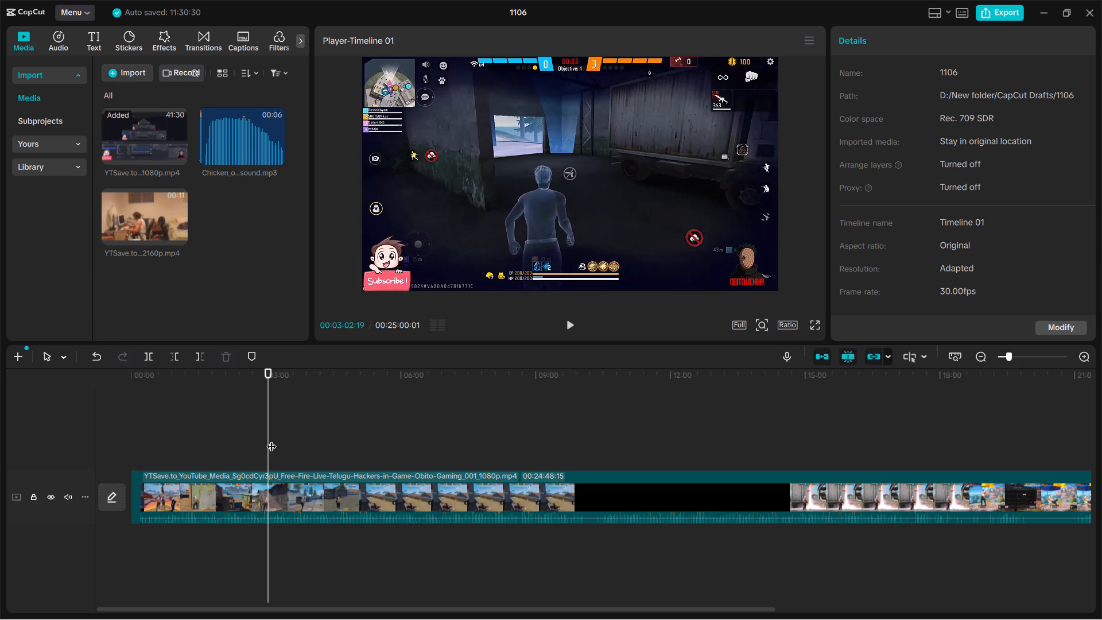
click(274, 439)
click(276, 439)
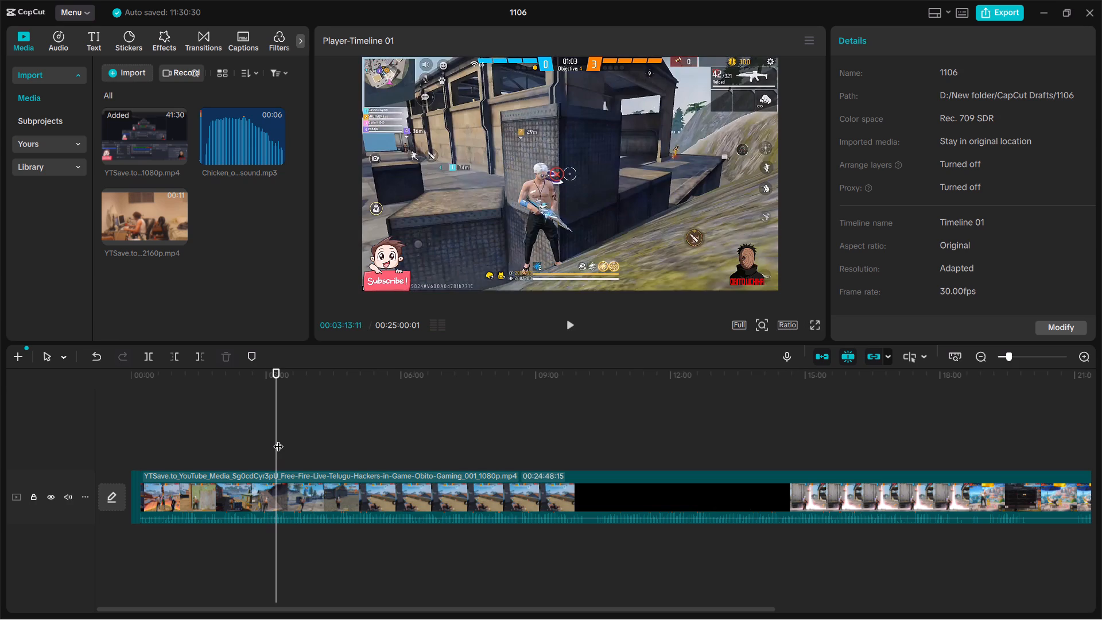
key(space)
key(space)
key(space)
key(space)
key(space)
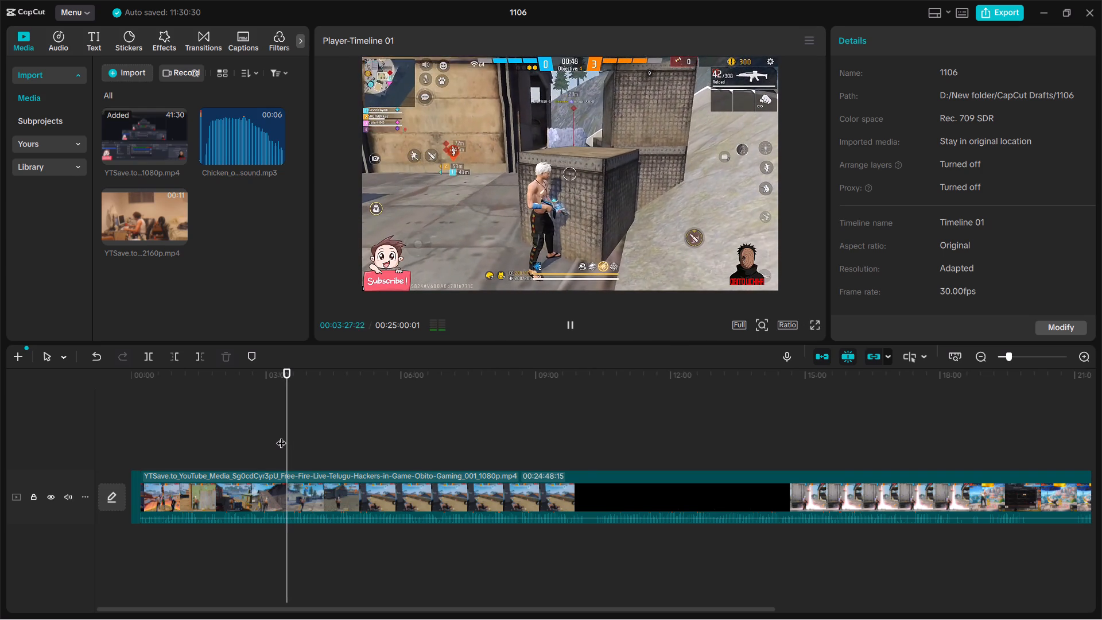
key(space)
key(space)
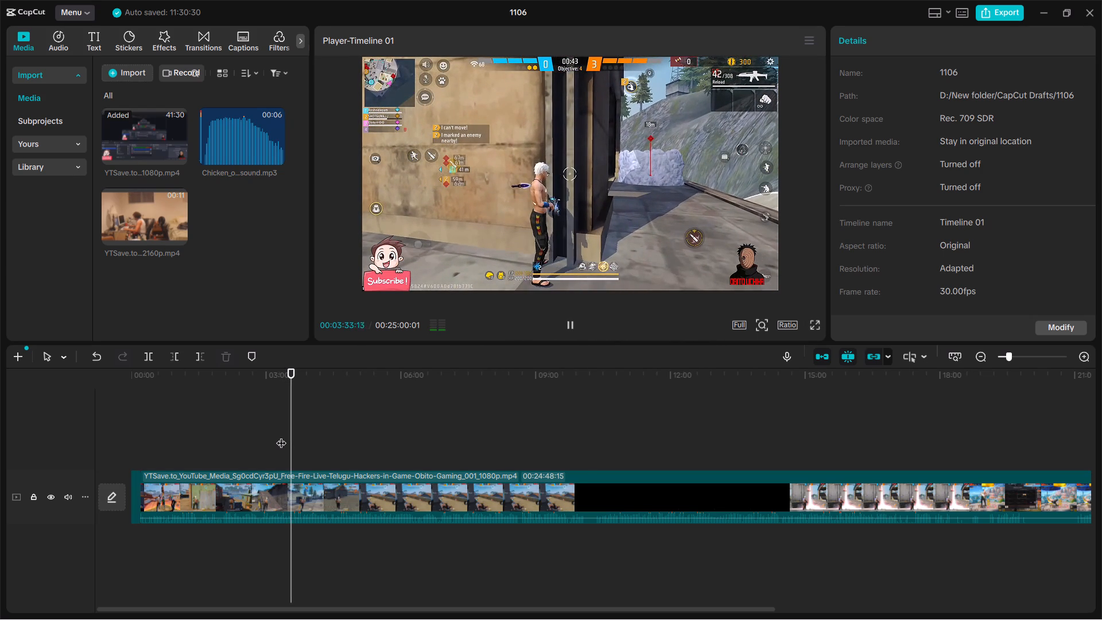
key(space)
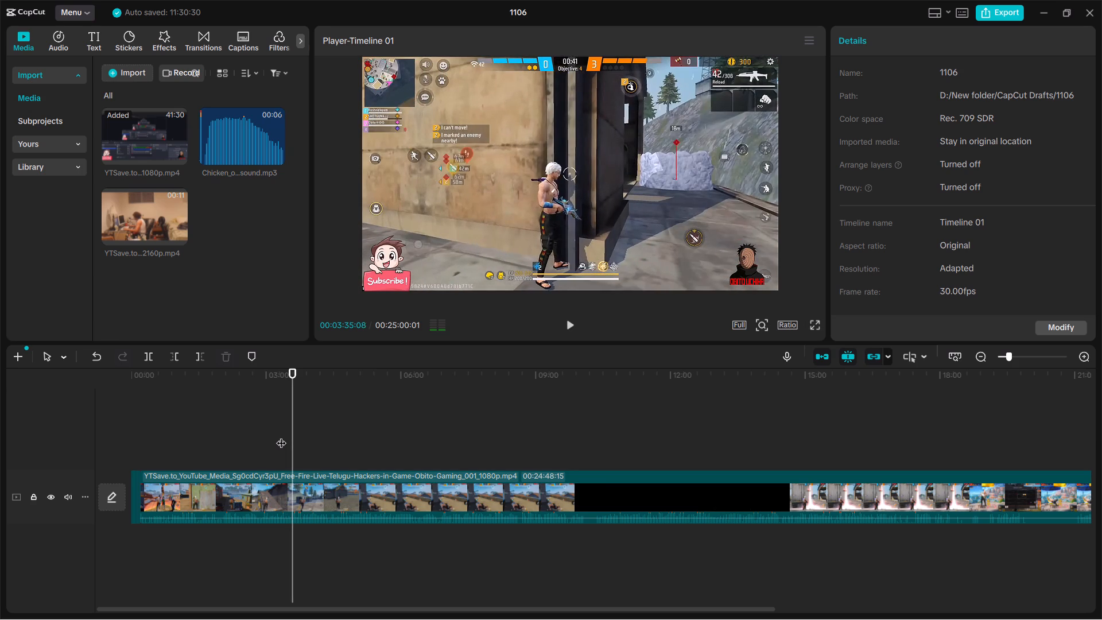
key(space)
key(space)
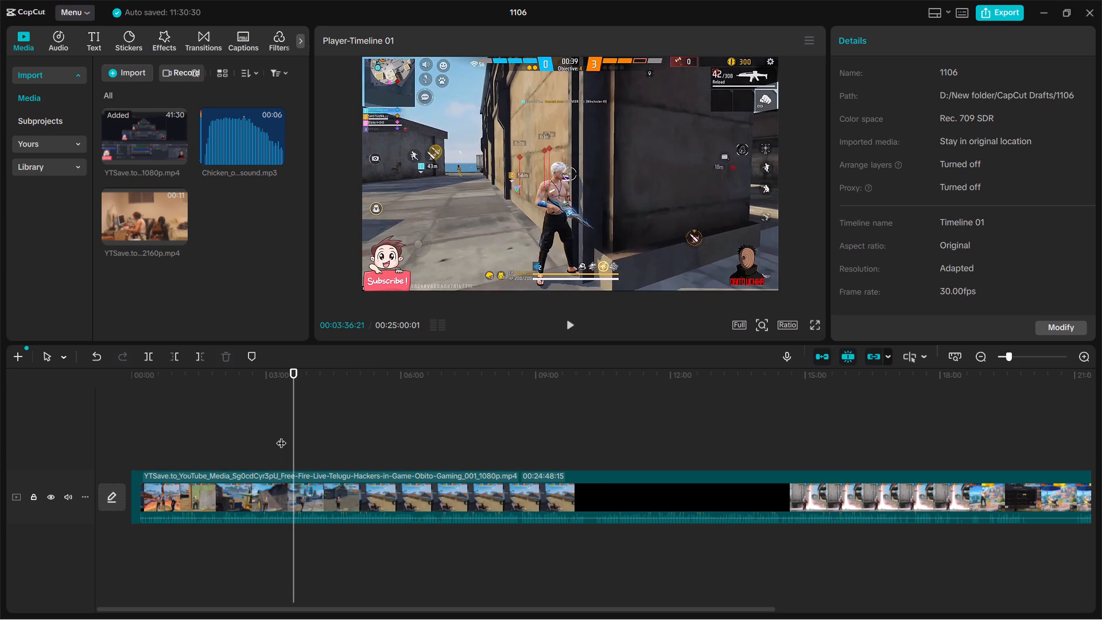
Find the frame just before the shots beside the warehouse wall and trim away the footage between 00:00:11:16 and 00:03:37:14.
key(space)
key(space)
key(space)
key(space)
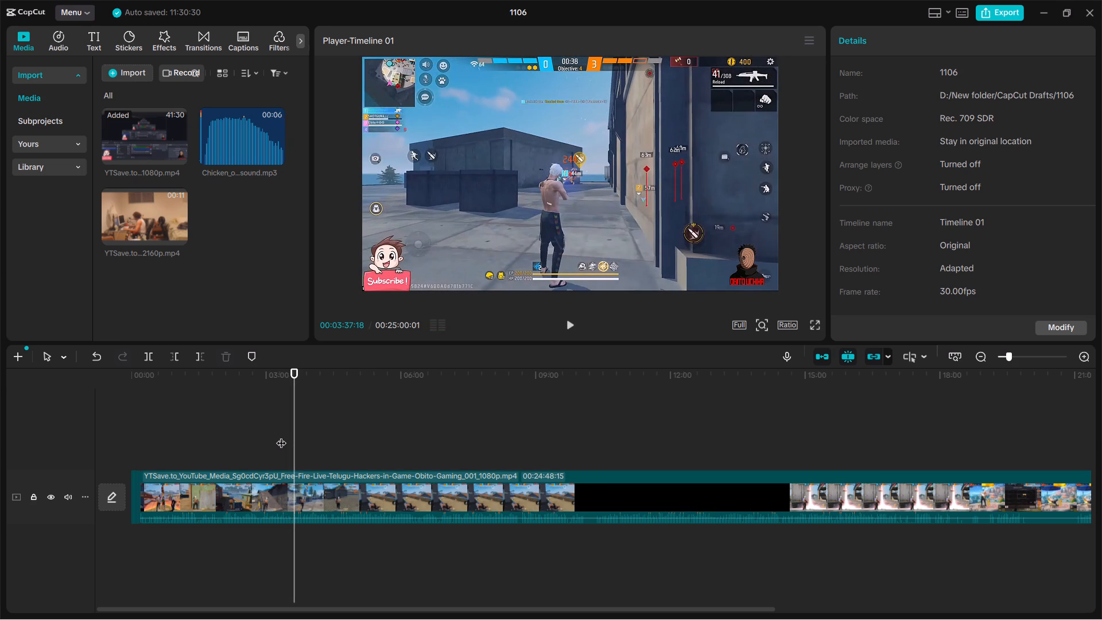
key(Left)
key(Left)
key(Left)
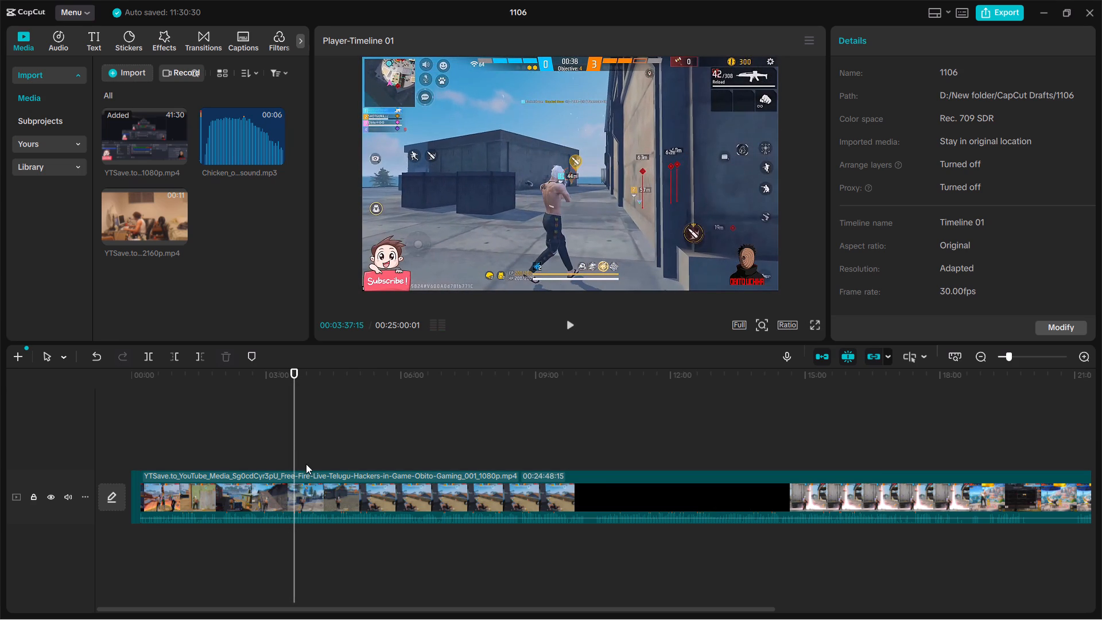
key(Left)
click(321, 488)
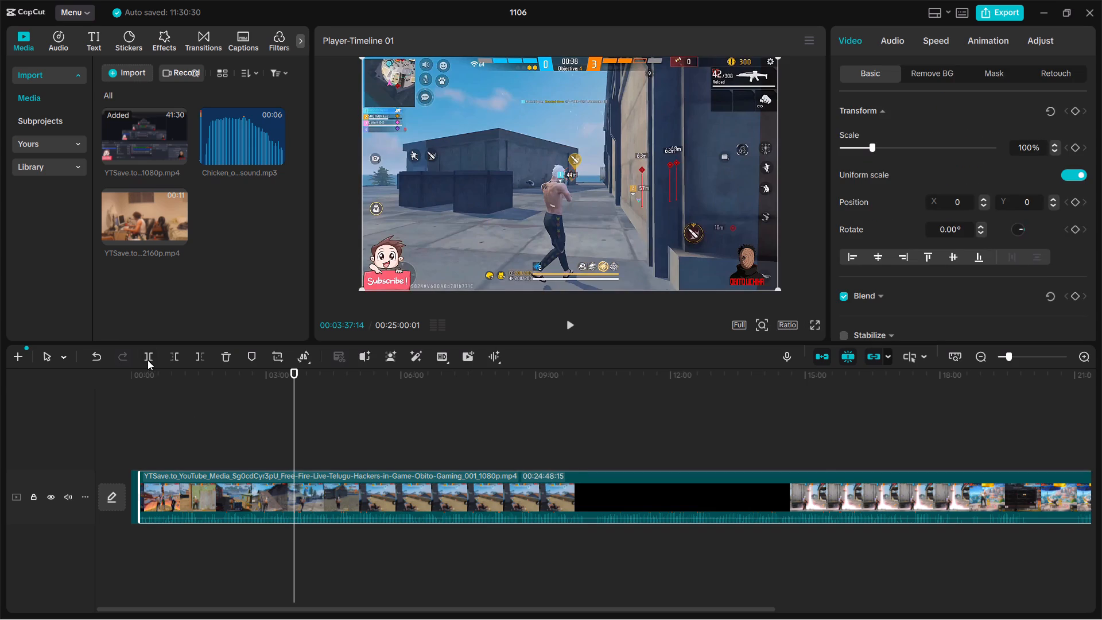
click(171, 359)
Play the burst beside the warehouse wall and split the gameplay clip at 00:00:12:06, right after the takedown.
key(space)
key(space)
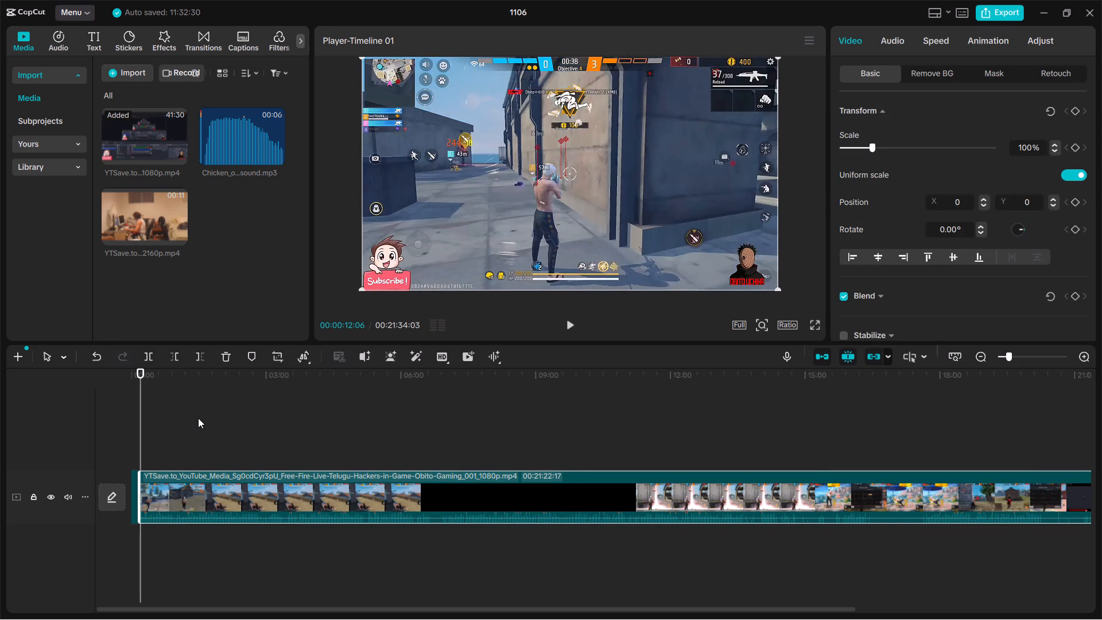
click(153, 355)
Scan the footage following the new split, into the village round up to about 00:01:15, for the next gunfight.
key(space)
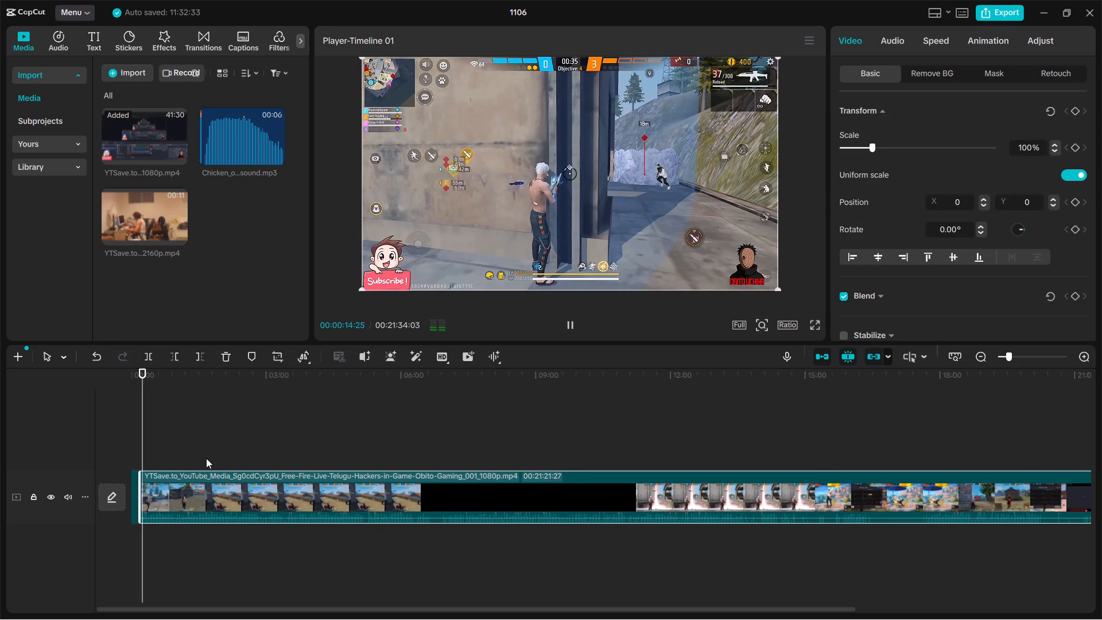
click(156, 452)
click(172, 445)
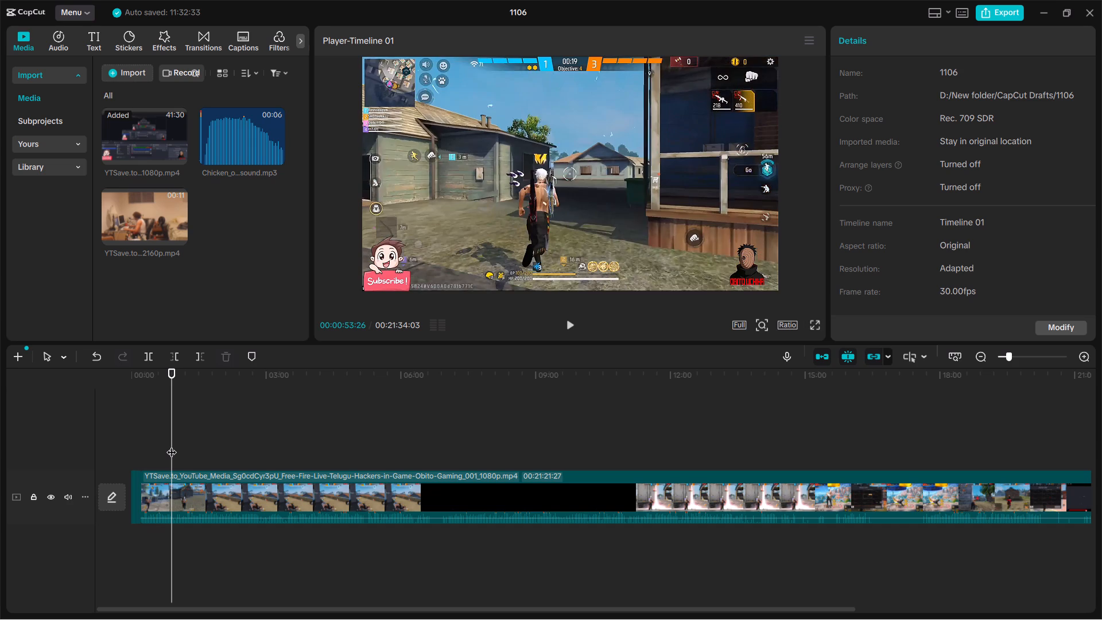
click(179, 445)
click(188, 445)
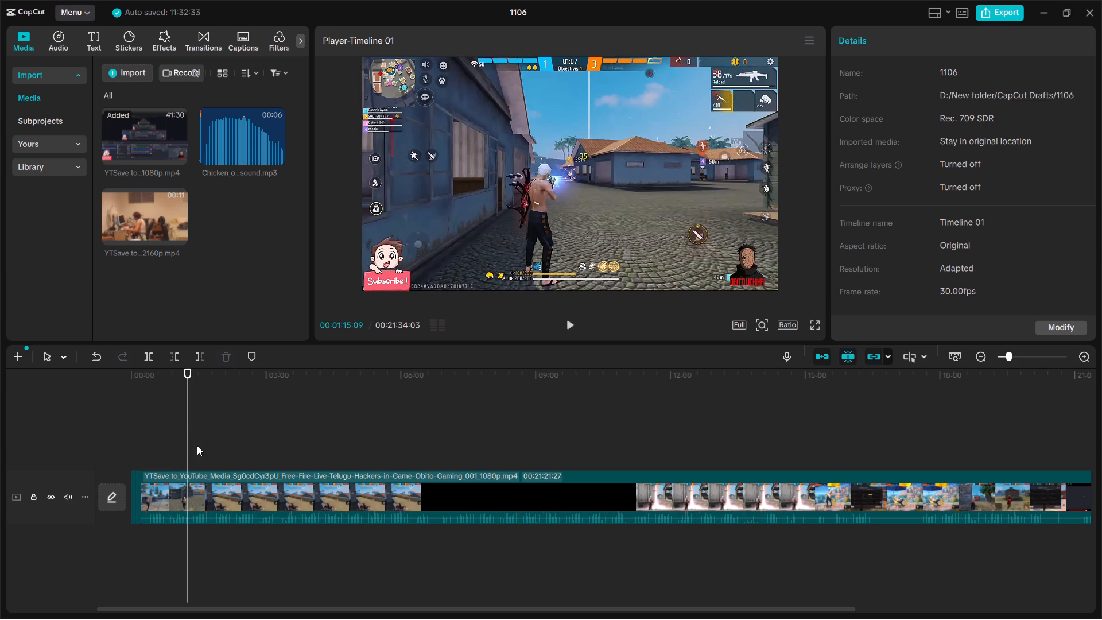
click(183, 445)
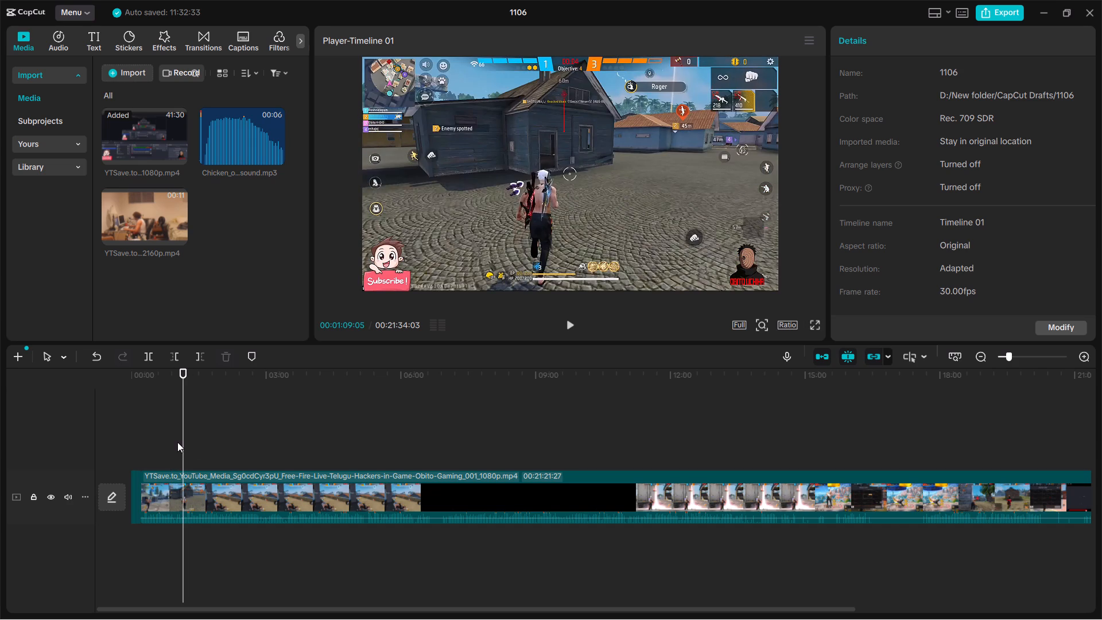
click(177, 442)
key(space)
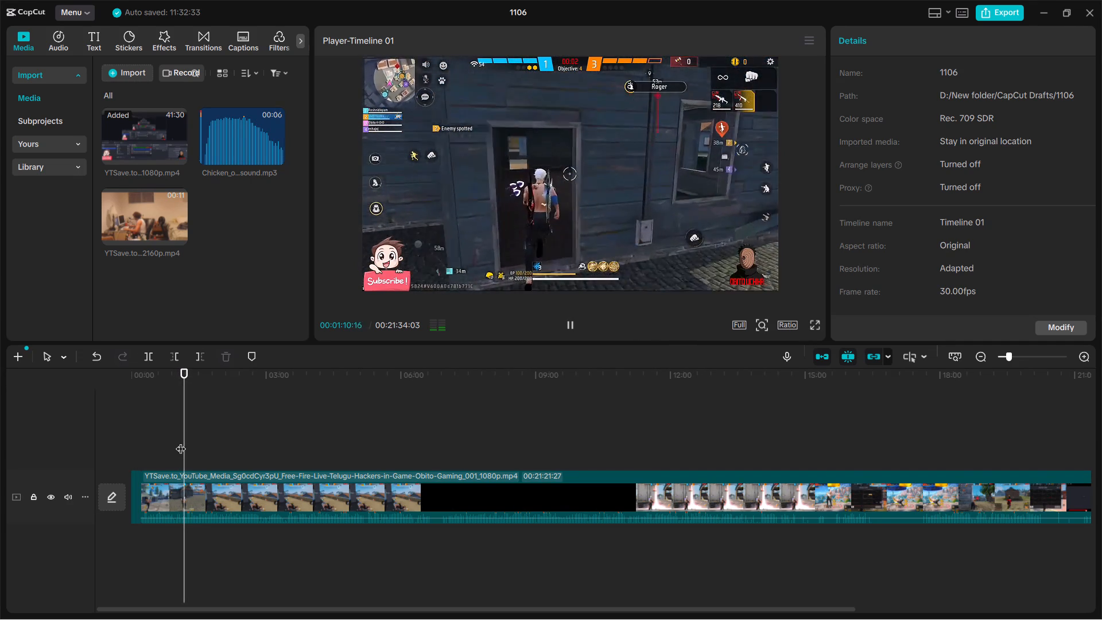
key(space)
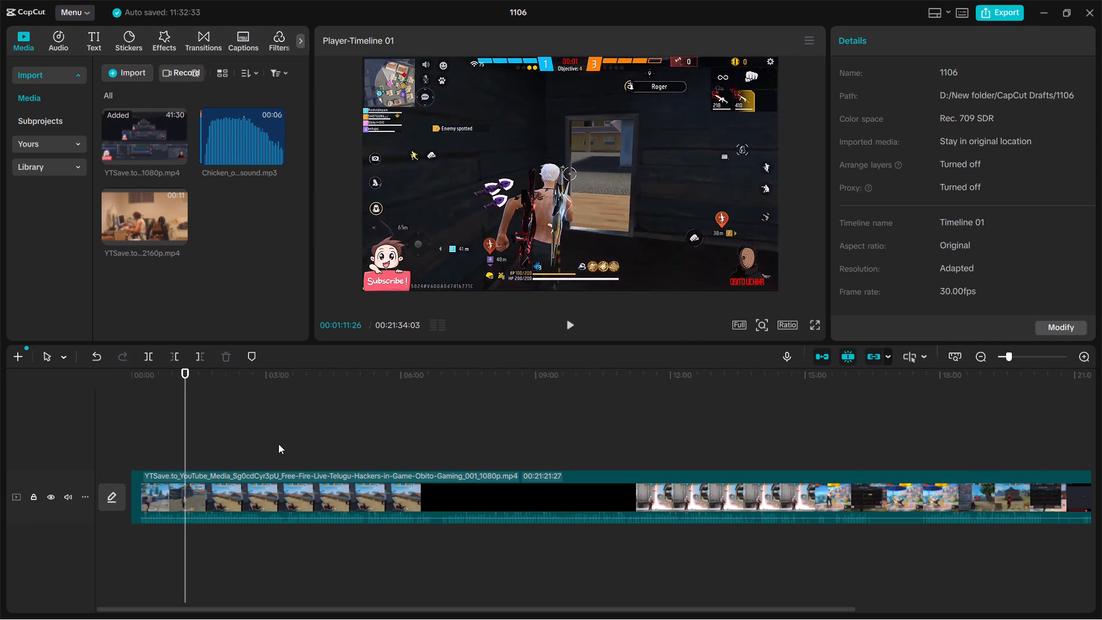
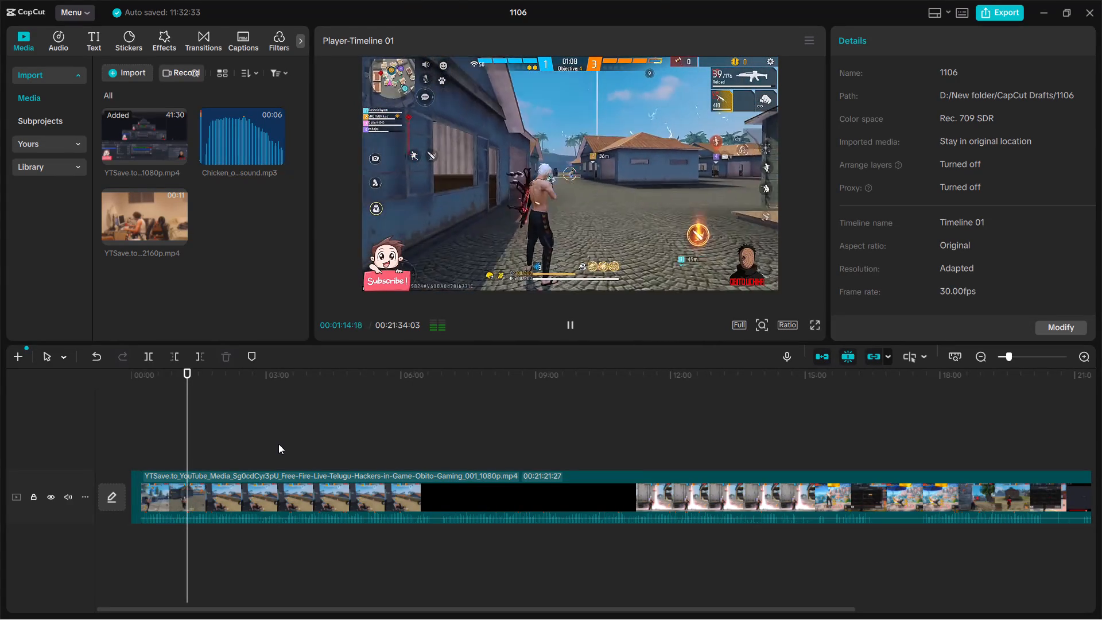
Find the frame just before the shots beside the blue house and trim away the footage between 00:00:12:06 and 00:01:15:00.
key(space)
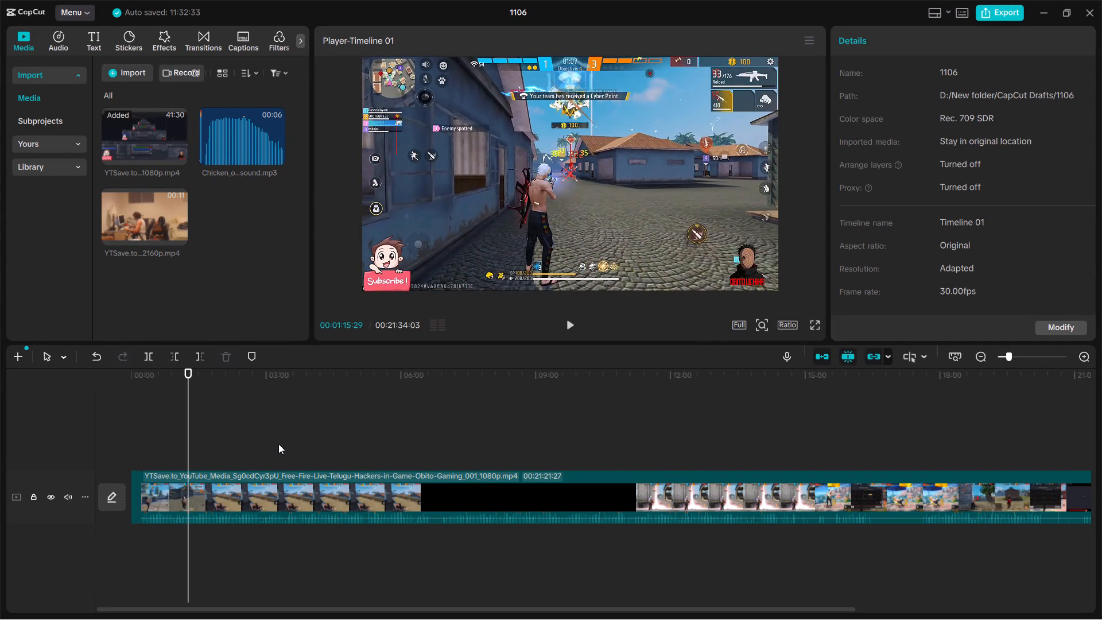
key(Left)
key(Left)
key(Left)
key(Left)
key(Left)
key(Left)
key(Left)
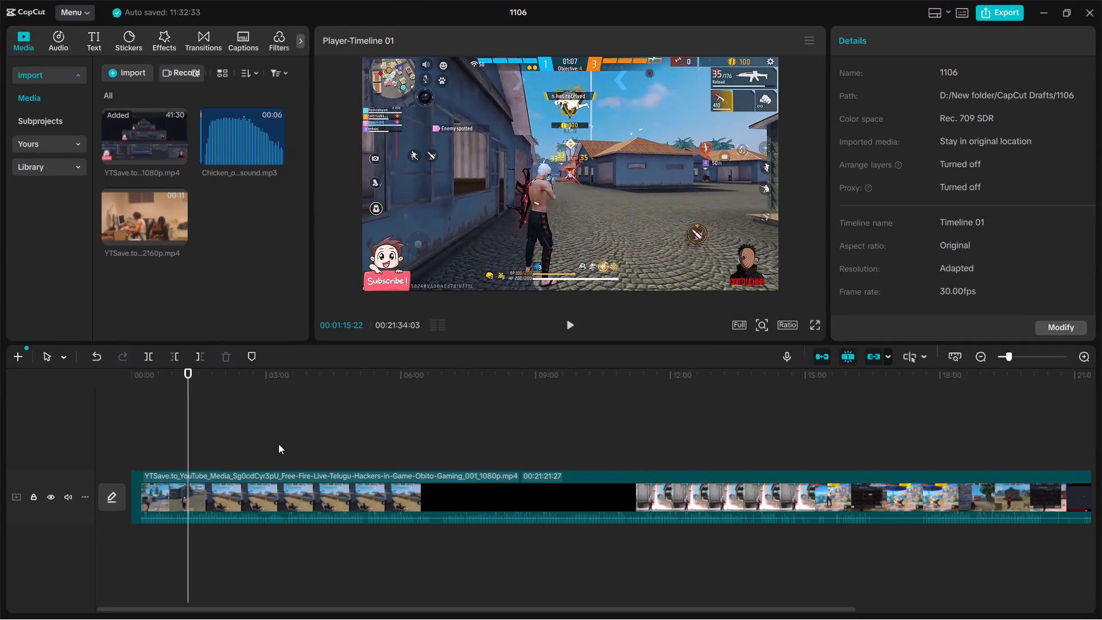
key(Left)
key(Left)
key(Left)
key(Left)
key(Left)
key(Left)
key(Left)
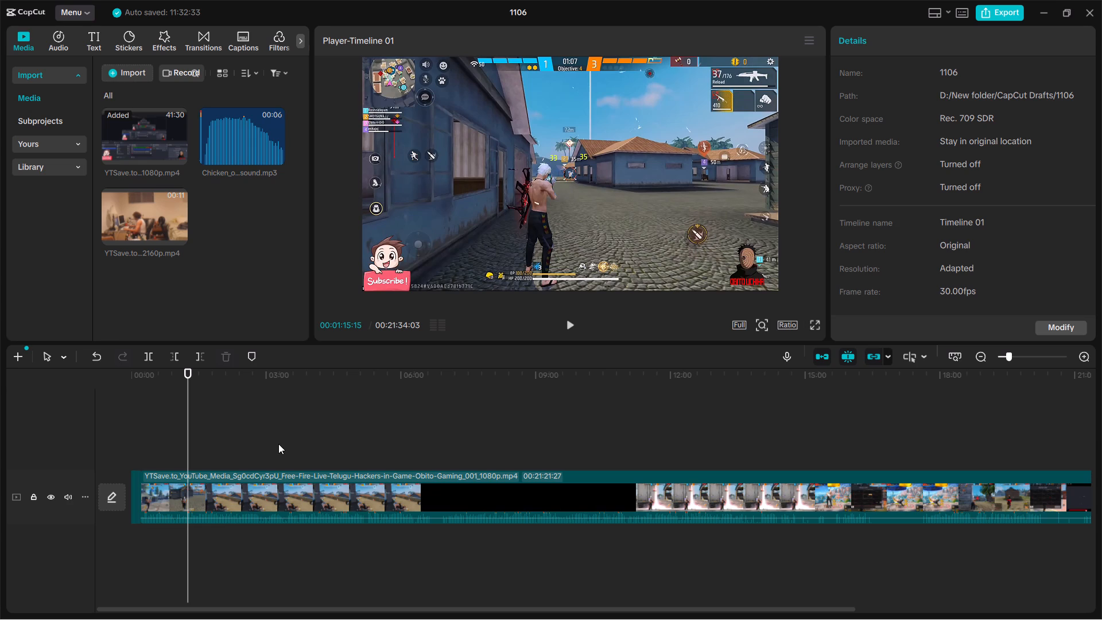
key(Left)
key(Left)
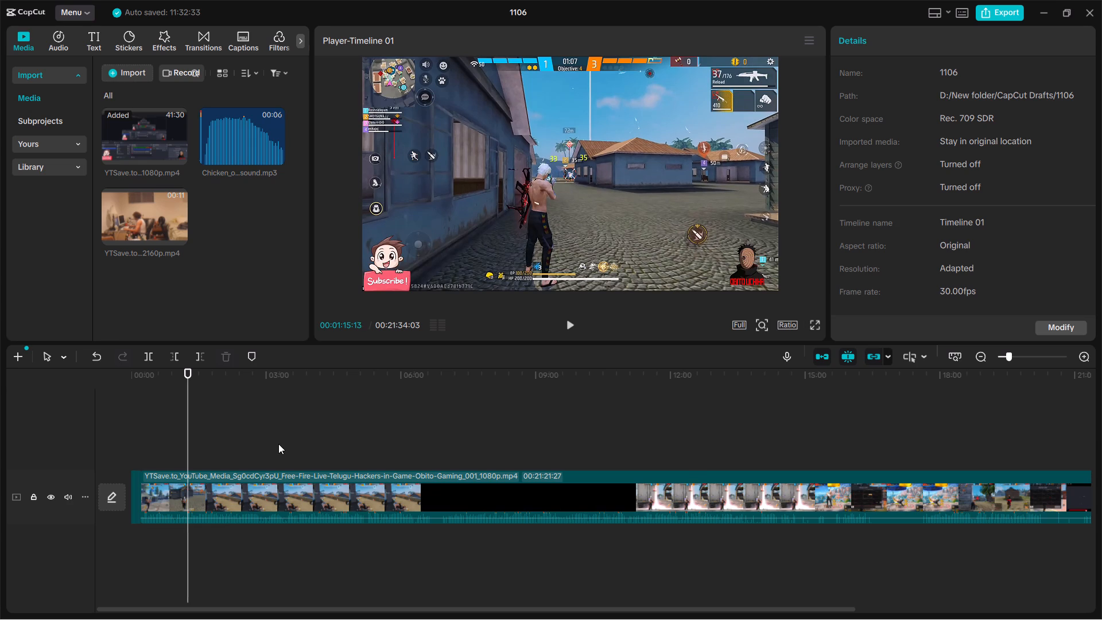
key(Left)
key(Left)
key(Left)
key(Left)
key(Left)
key(Left)
key(Left)
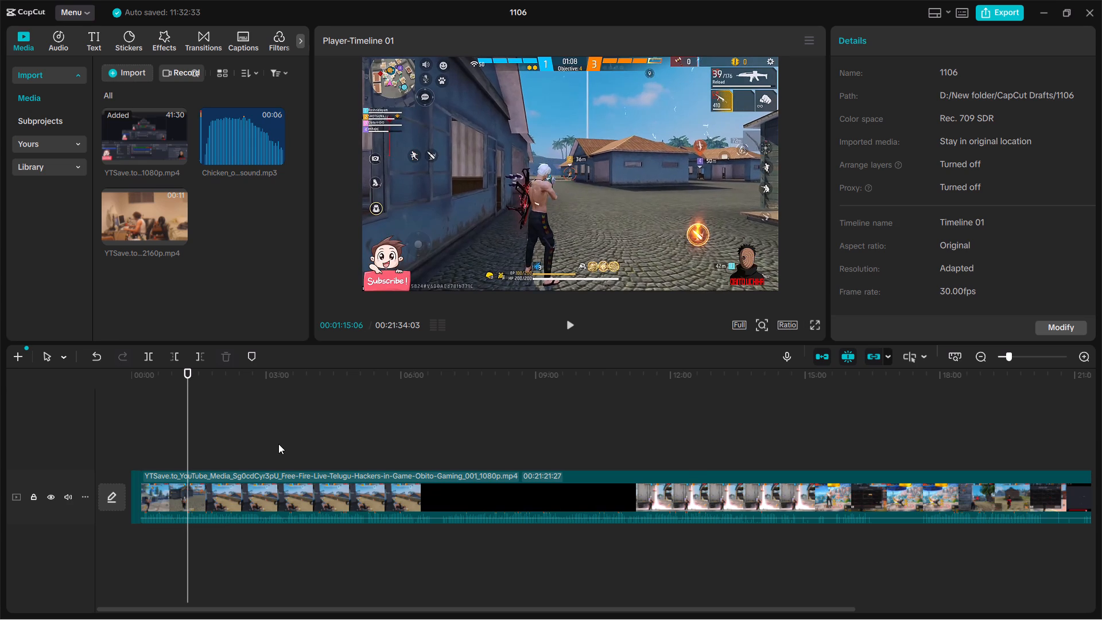
key(Left)
key(Left)
key(Left)
key(Left)
key(Left)
key(Left)
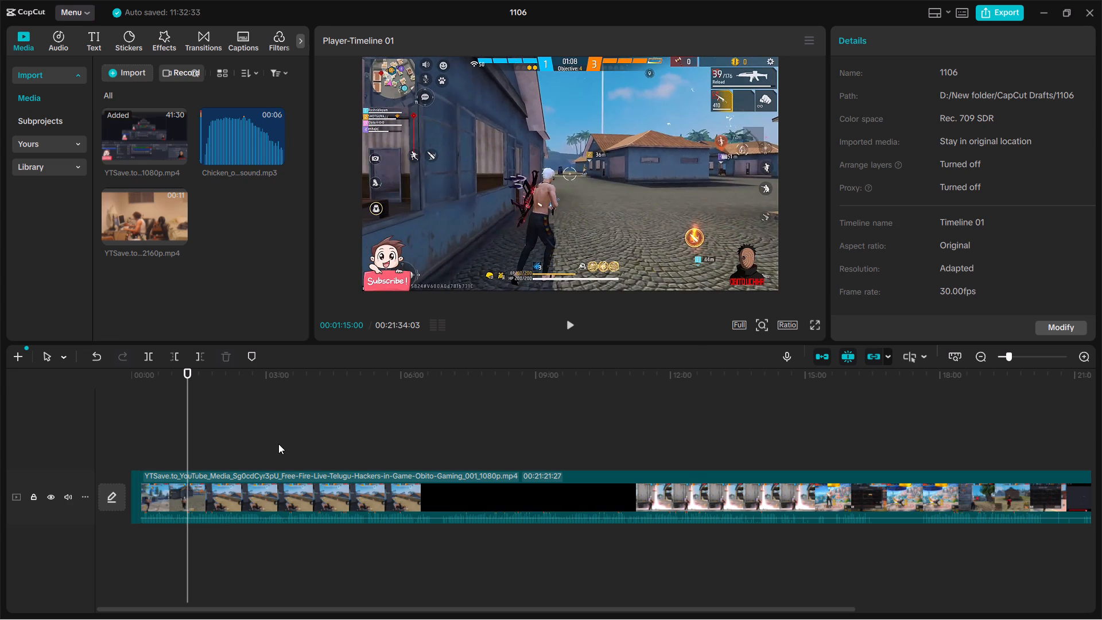
click(254, 509)
click(165, 358)
click(168, 358)
Play the burst beside the blue house and split the gameplay clip at 00:00:13:08, right after the takedown.
key(space)
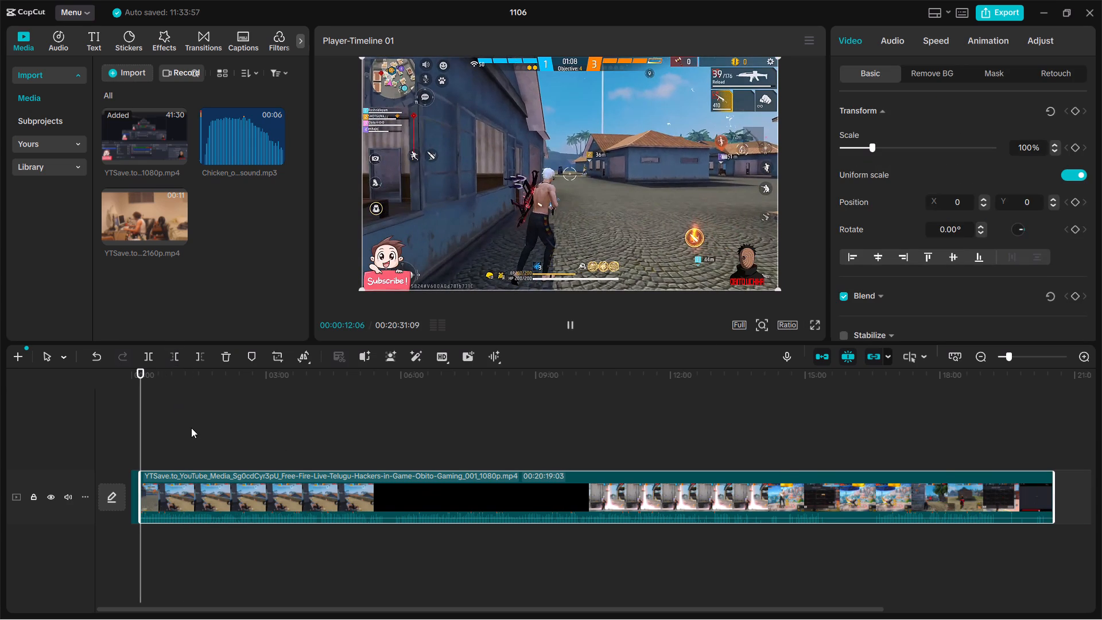
key(space)
key(space)
key(space)
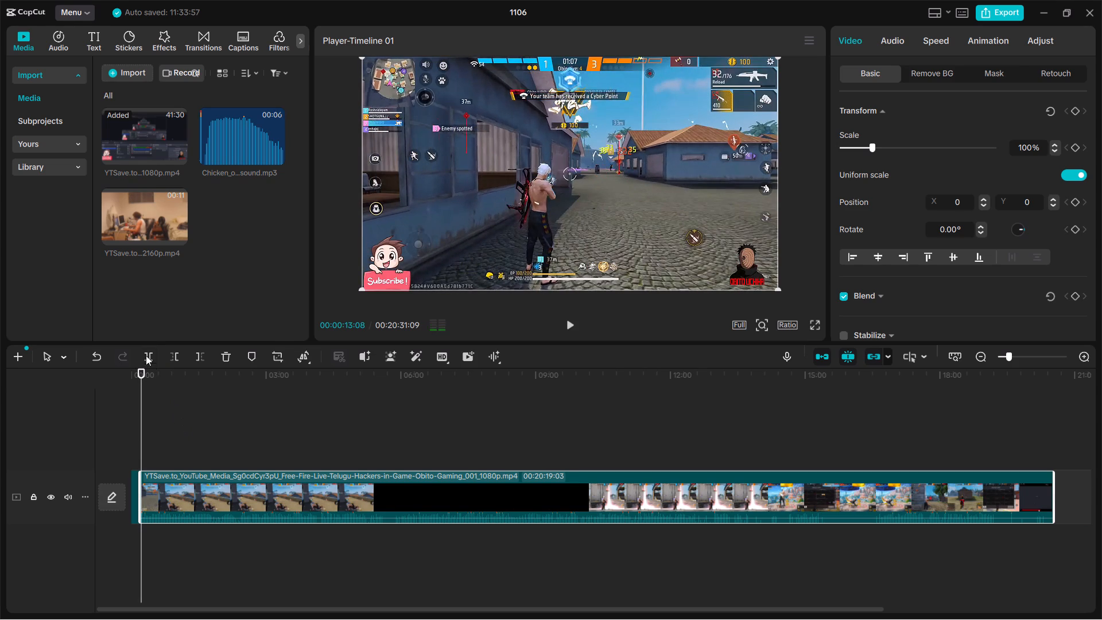
click(146, 355)
Scan the footage following the new split, through the following rounds up to about 00:04:31, for the next gunfight.
key(space)
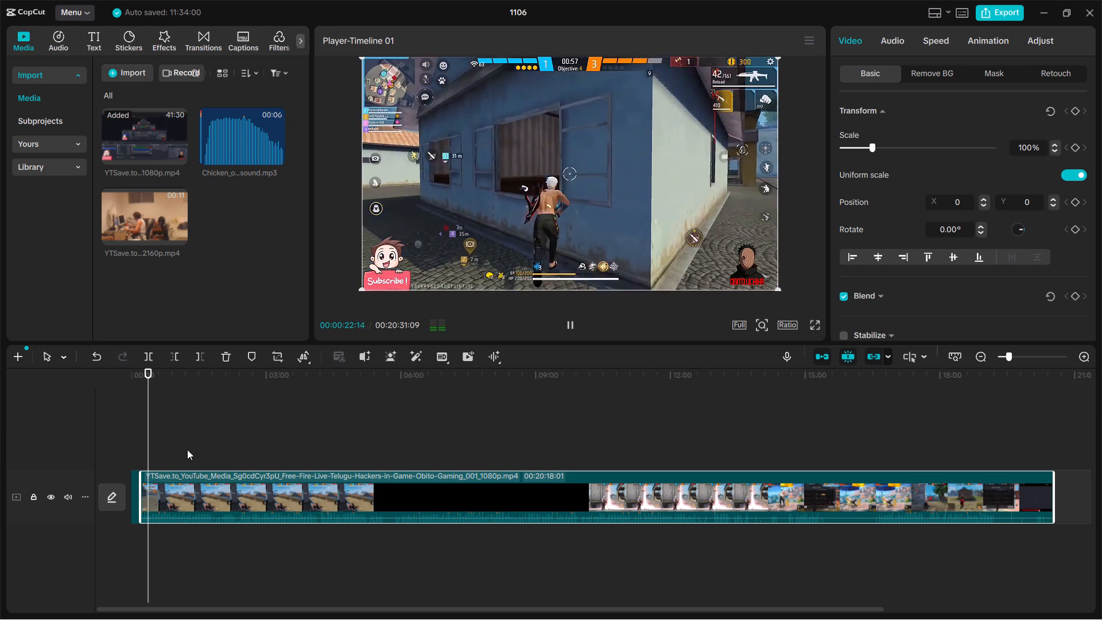
click(149, 433)
drag(154, 431, 154, 431)
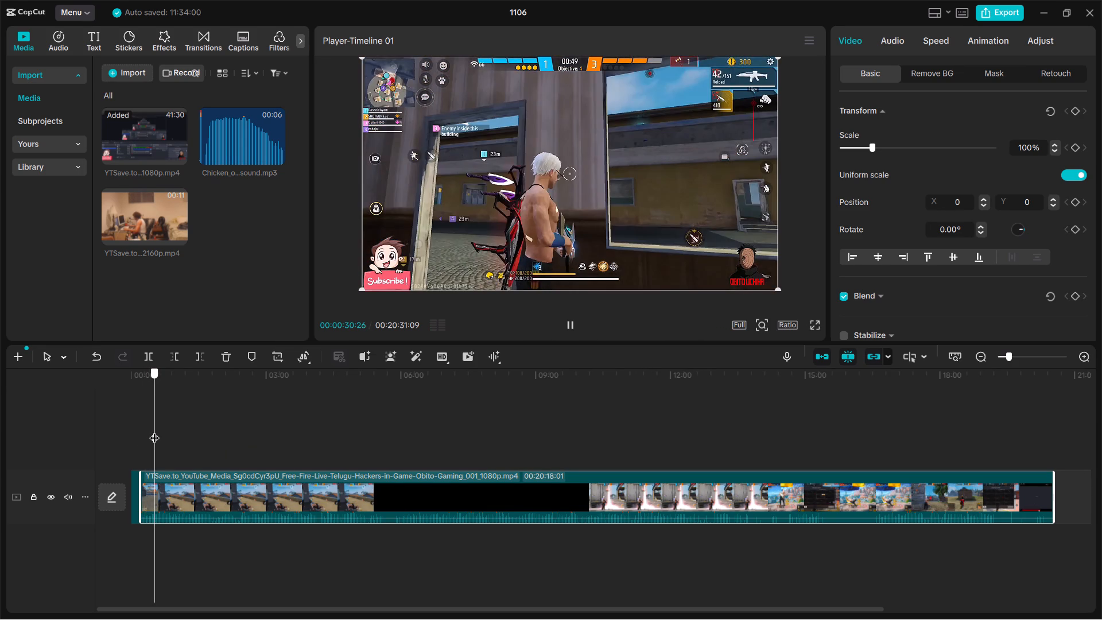
drag(154, 431, 170, 436)
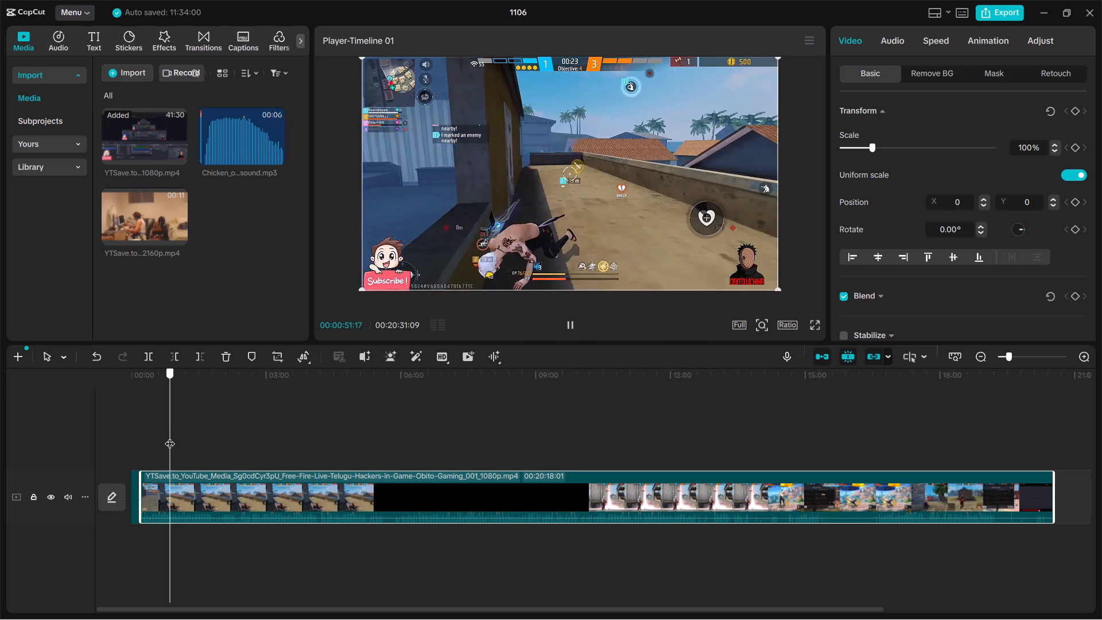
drag(170, 436, 185, 439)
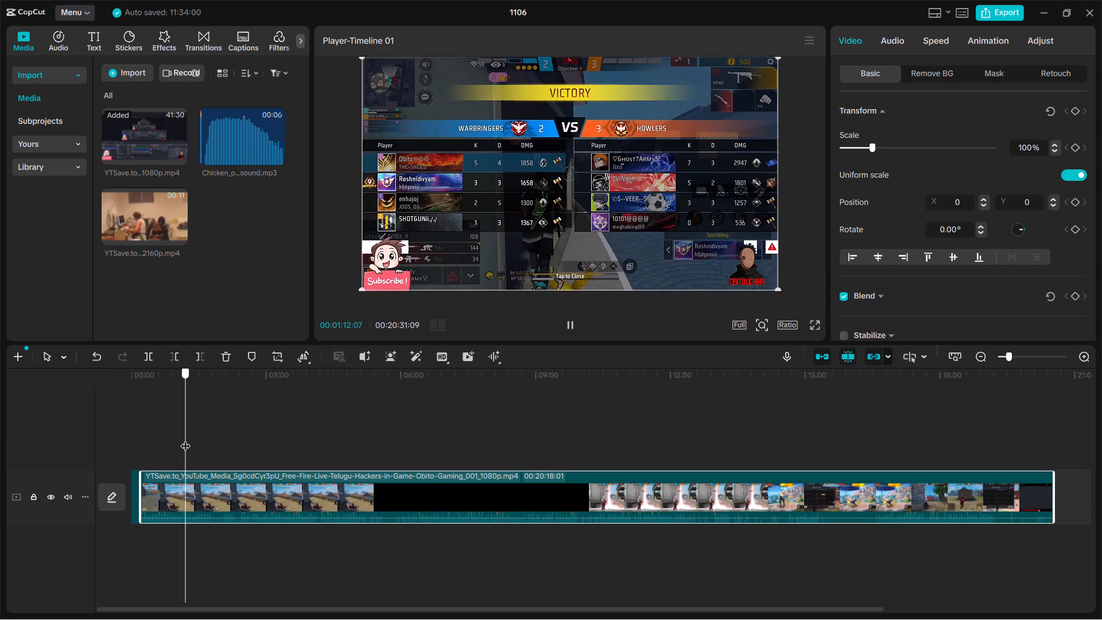
drag(185, 439, 203, 441)
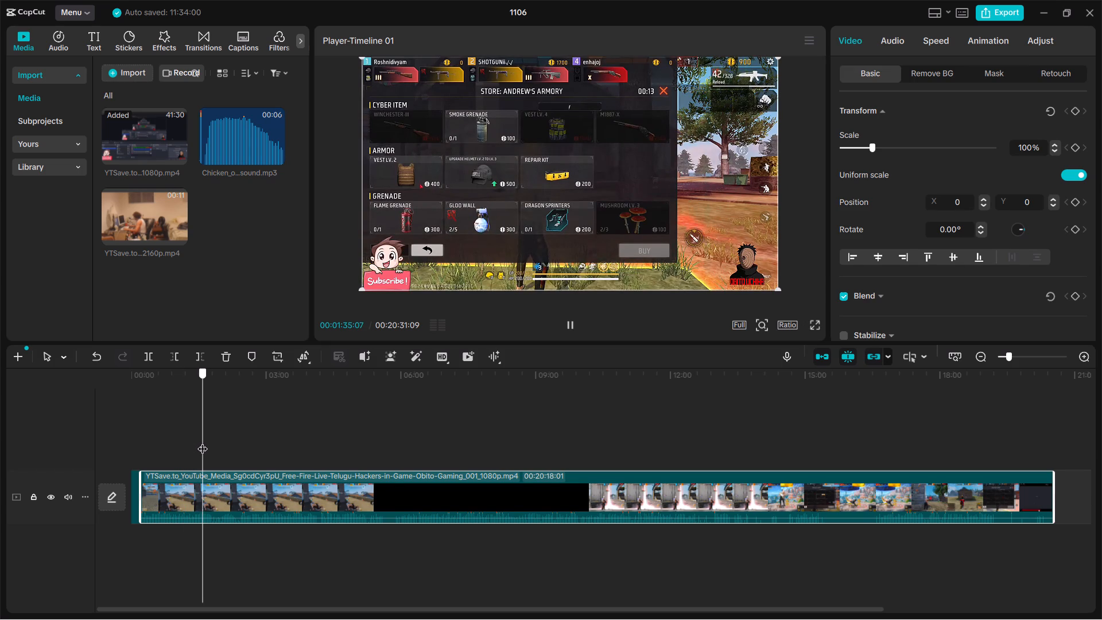
drag(203, 441, 220, 443)
key(space)
click(222, 441)
click(227, 439)
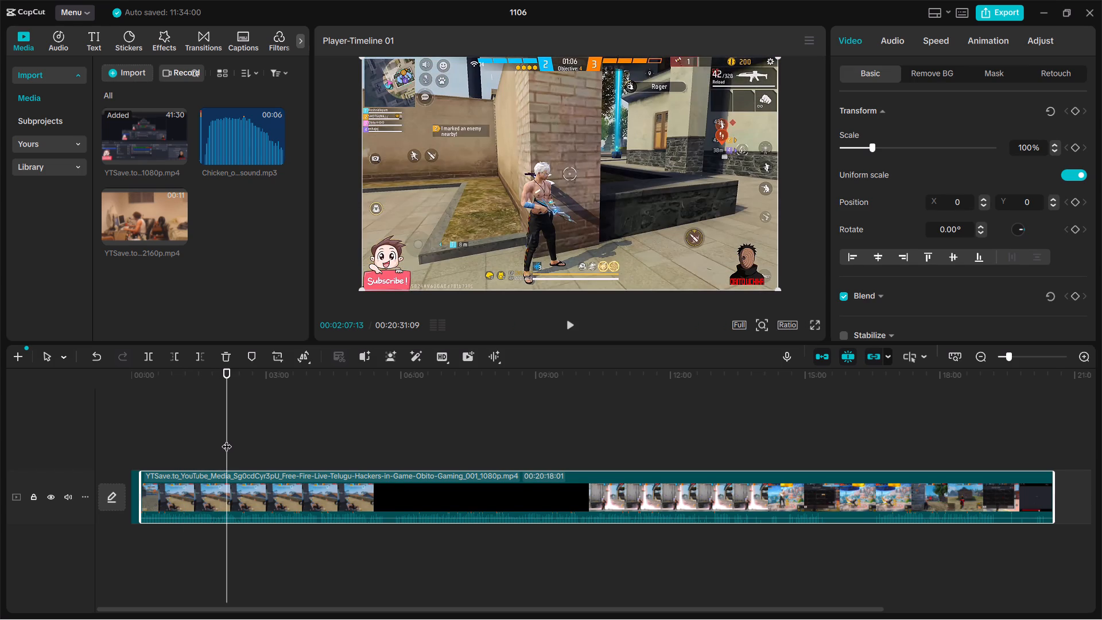
click(227, 439)
click(230, 436)
click(235, 436)
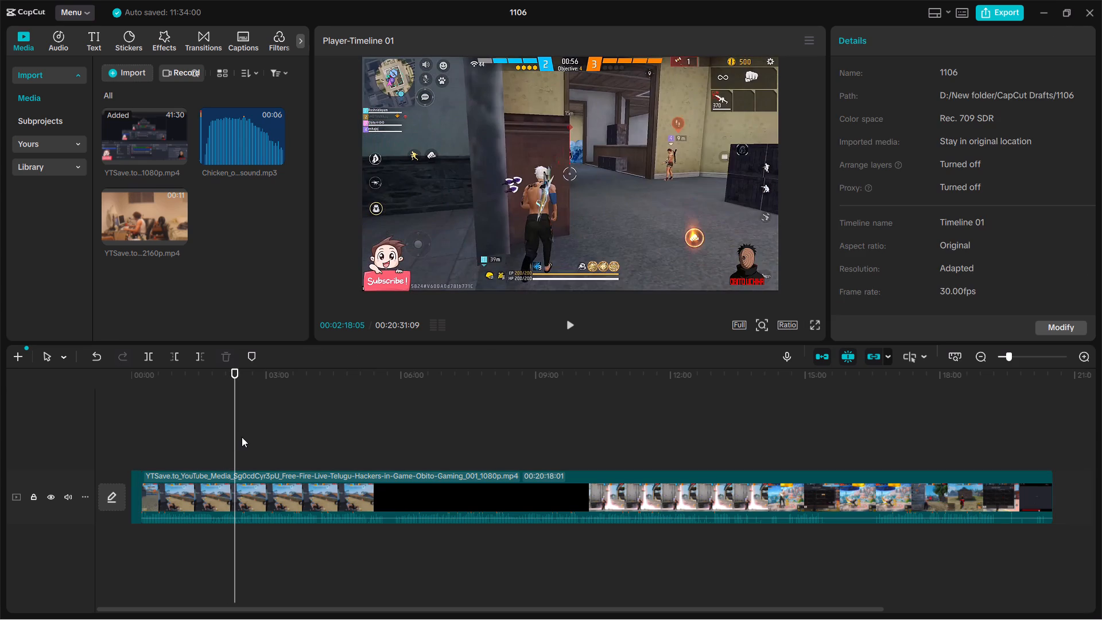
click(245, 437)
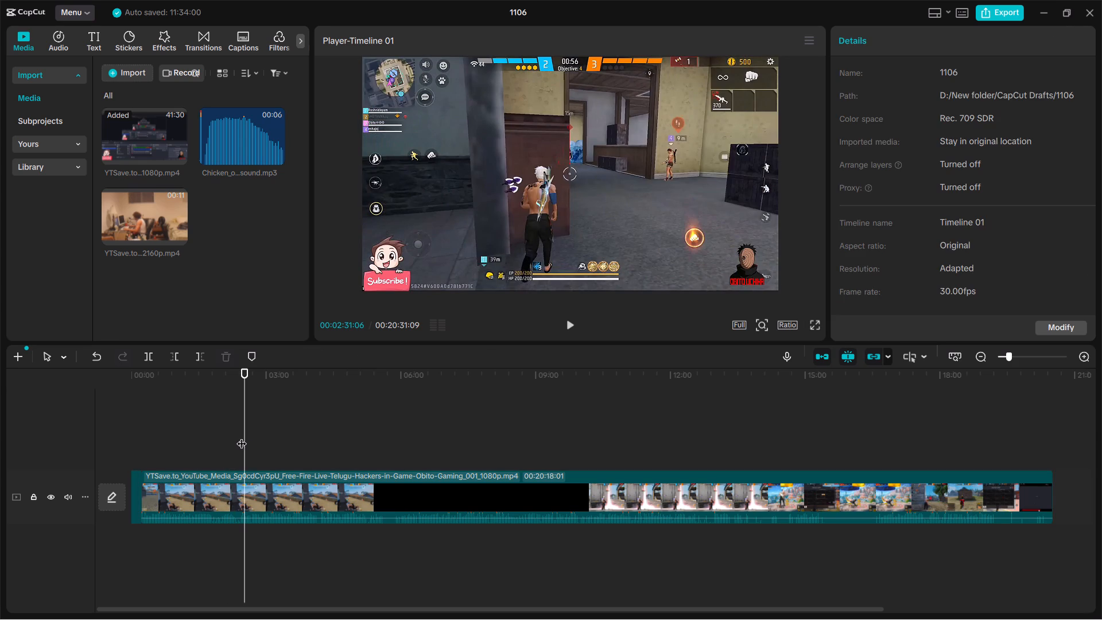
key(space)
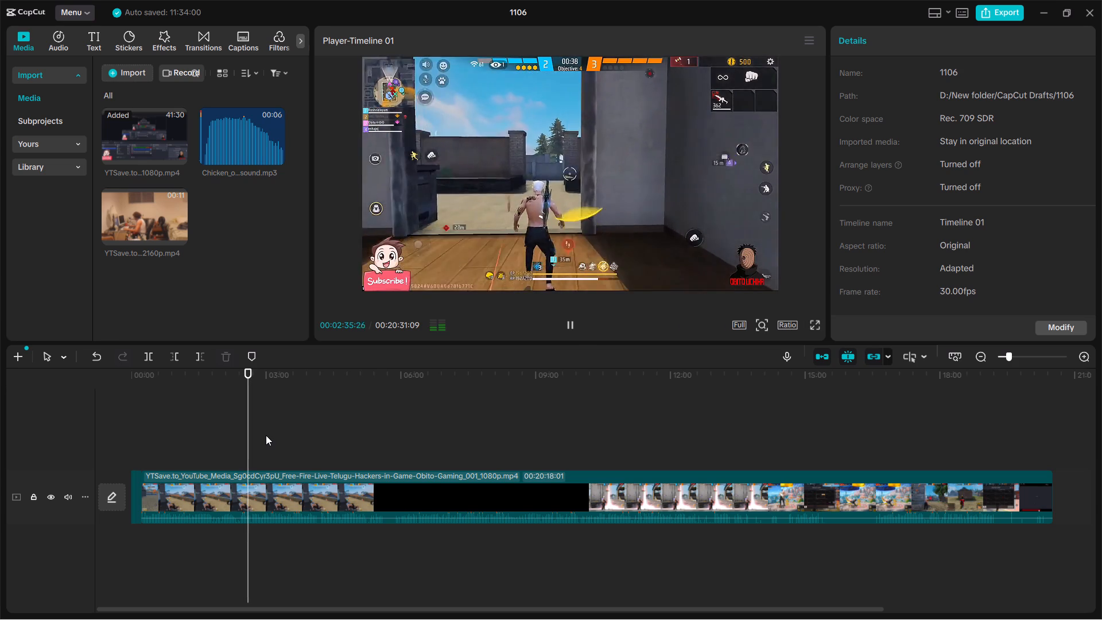
key(space)
key(space)
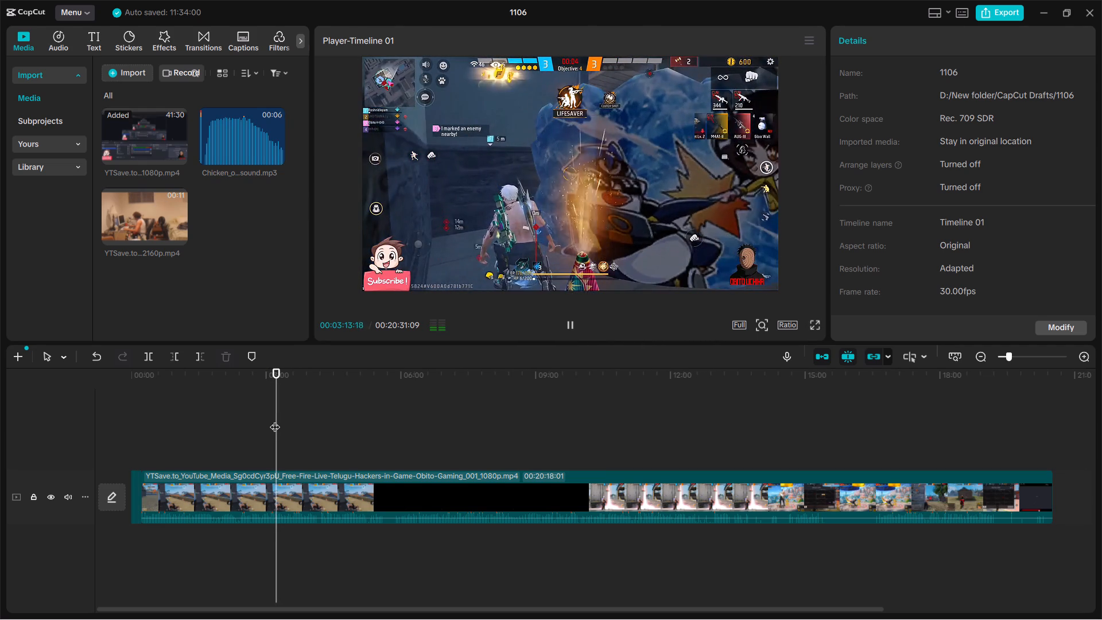
drag(279, 414, 283, 414)
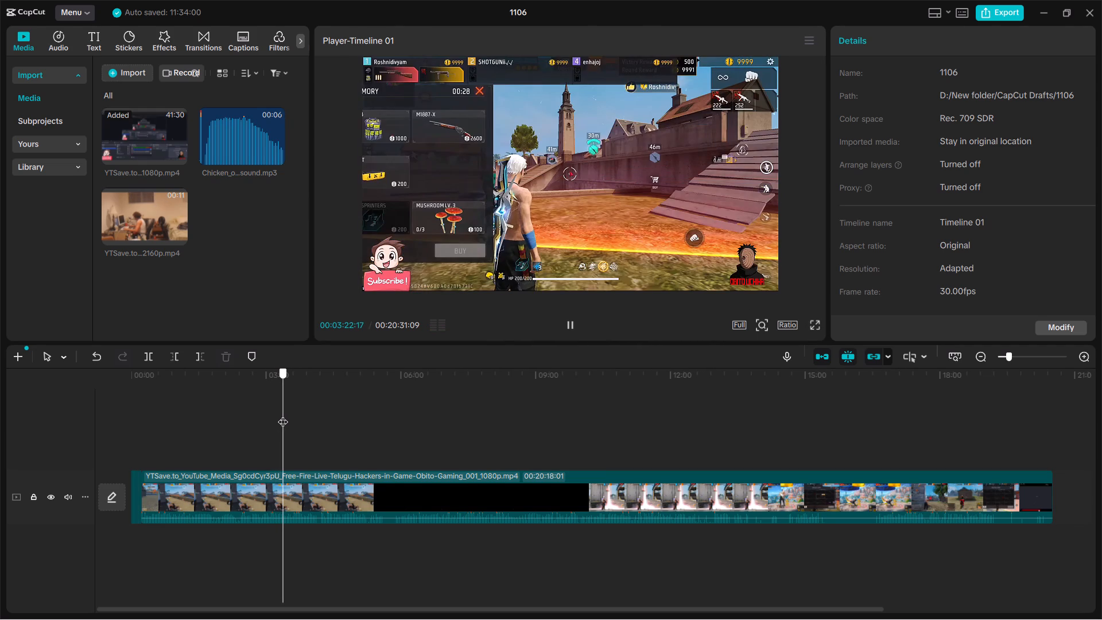
drag(283, 414, 292, 416)
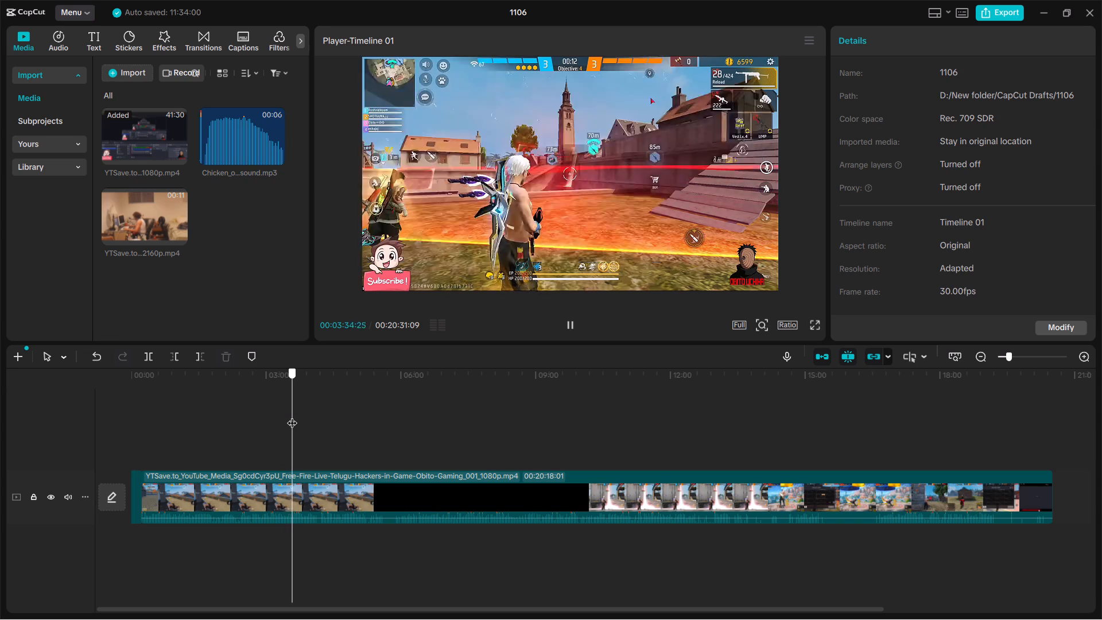
drag(292, 416, 321, 421)
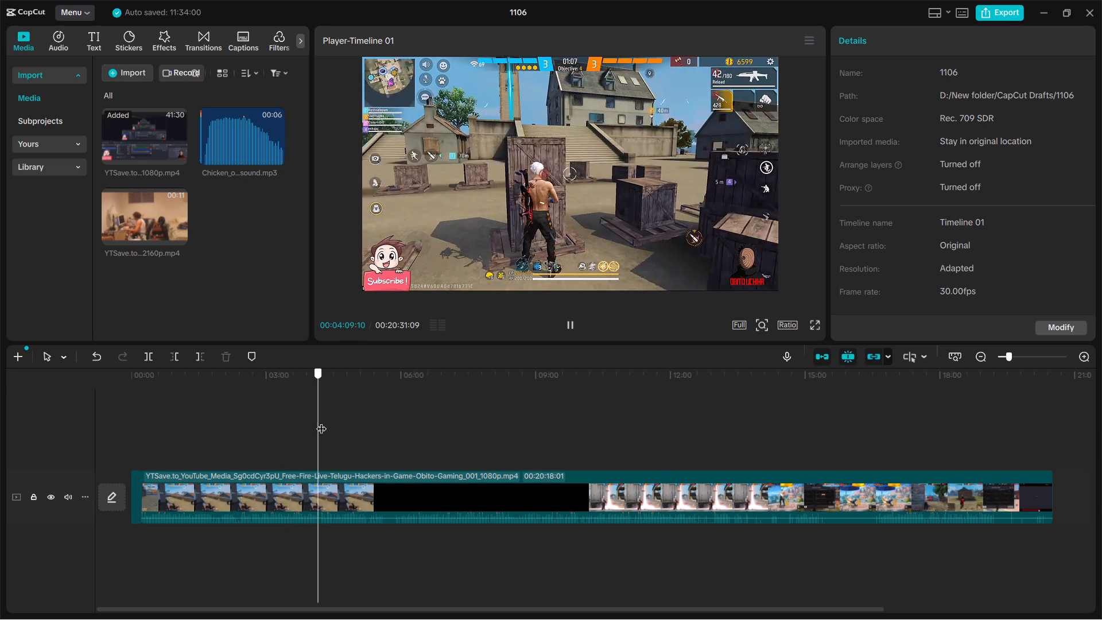
drag(321, 421, 335, 423)
Find the frame just before the shots among the wooden crates and trim away the footage between 00:00:13:08 and 00:04:20:26.
click(325, 424)
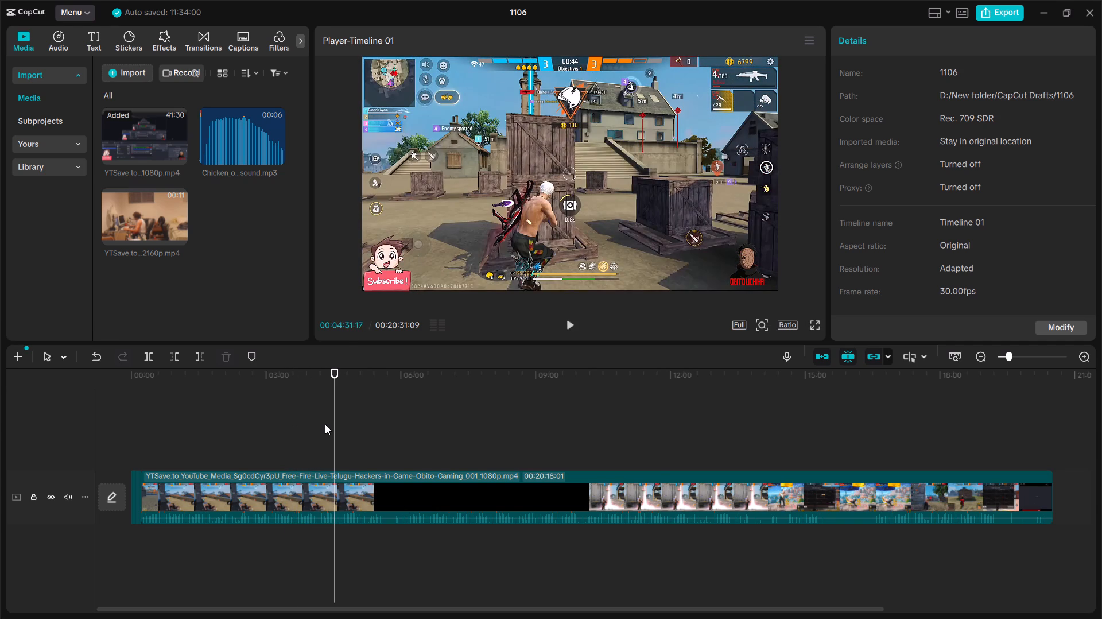
key(space)
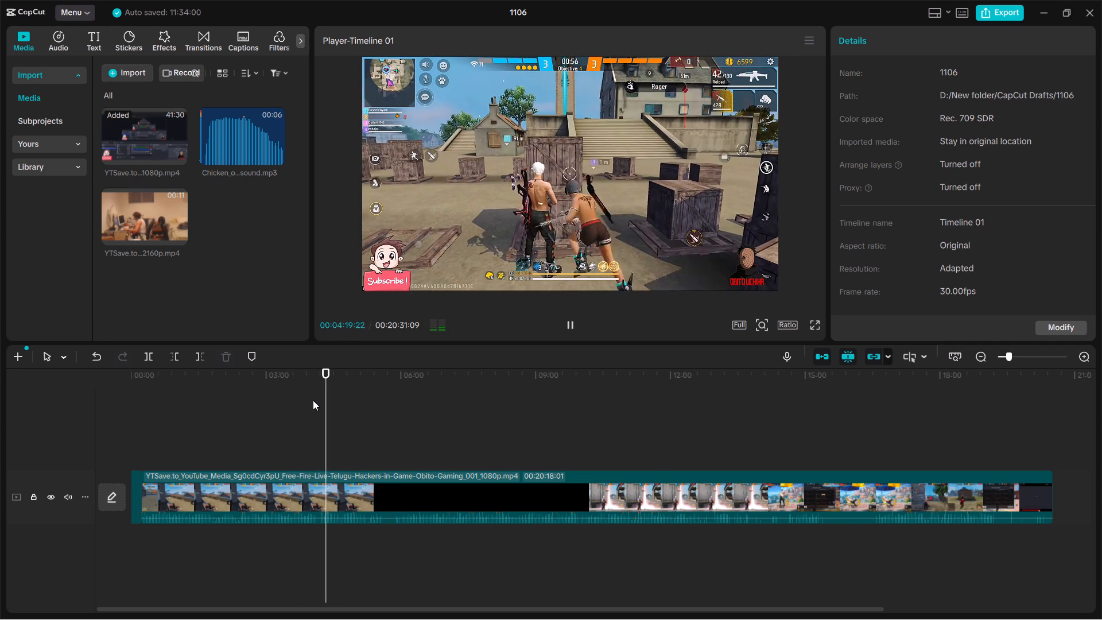
key(space)
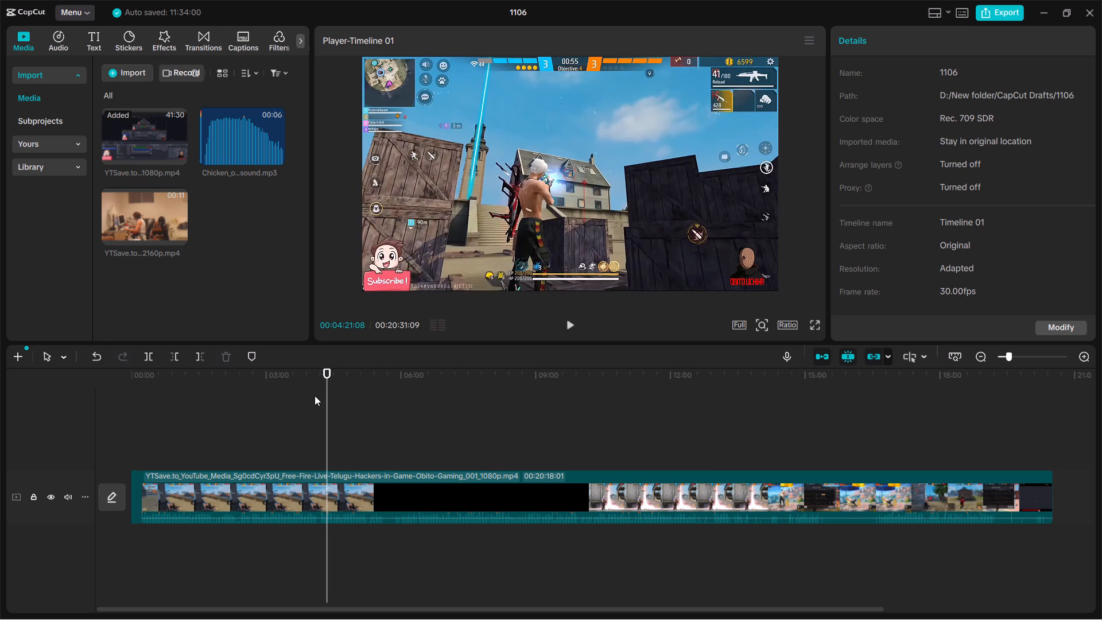
key(Left)
key(Left)
key(Left)
key(Left)
key(Left)
key(Left)
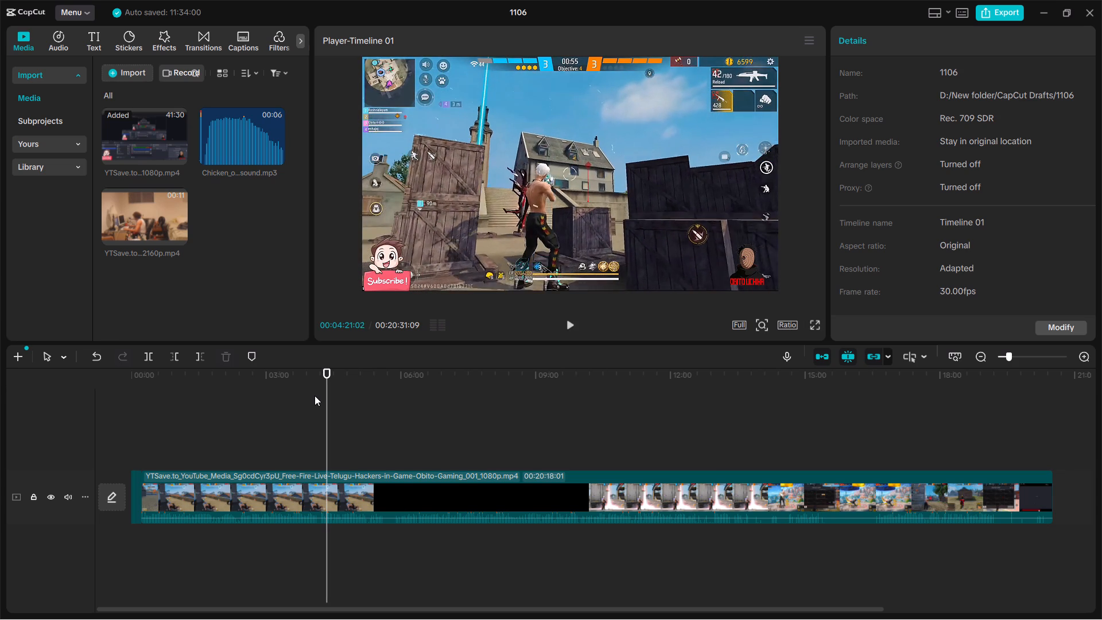
key(Left)
key(Left)
click(354, 456)
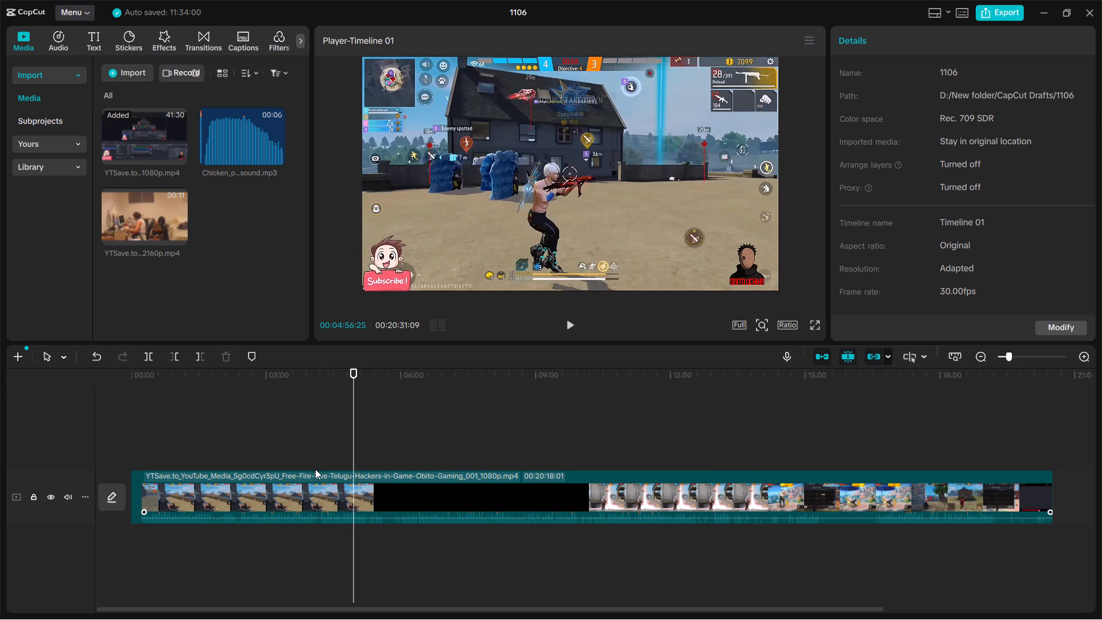
click(315, 456)
key(space)
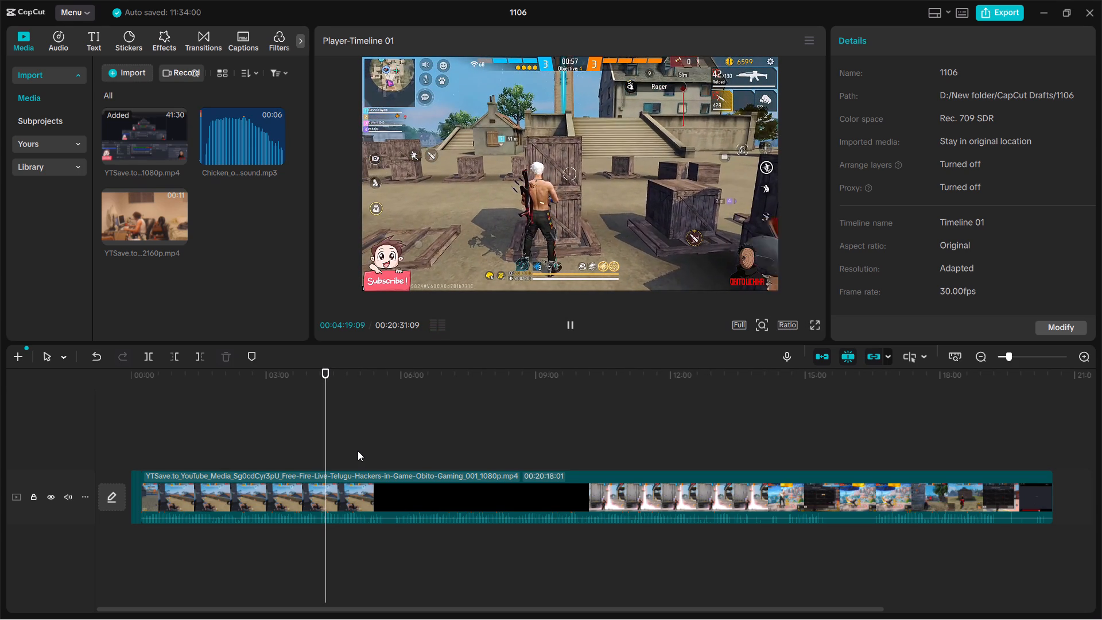
key(space)
key(space)
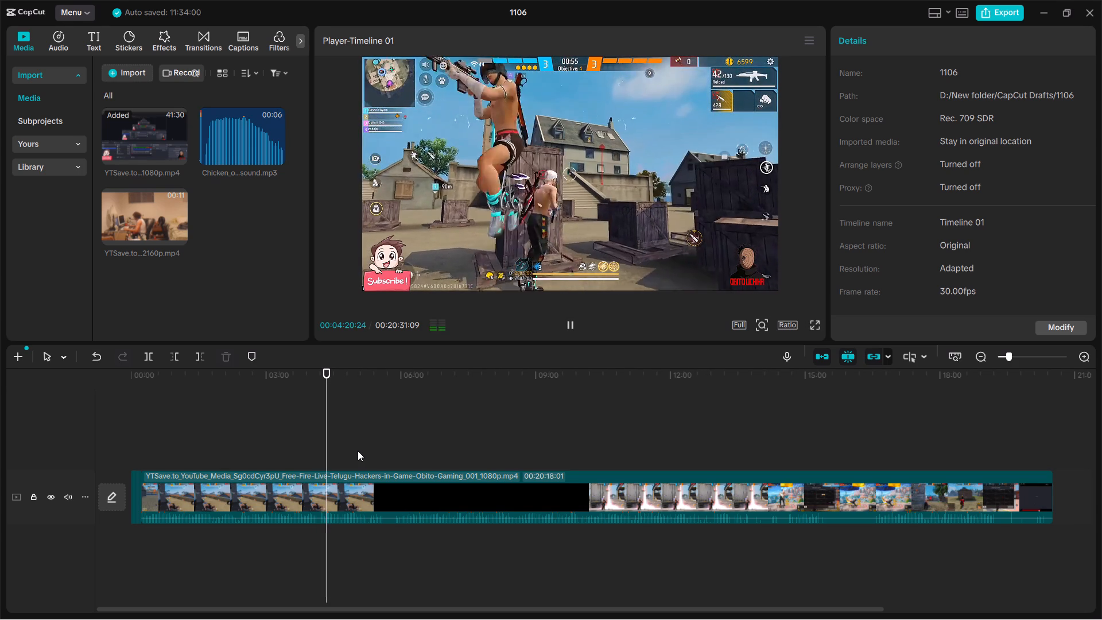
key(space)
click(352, 494)
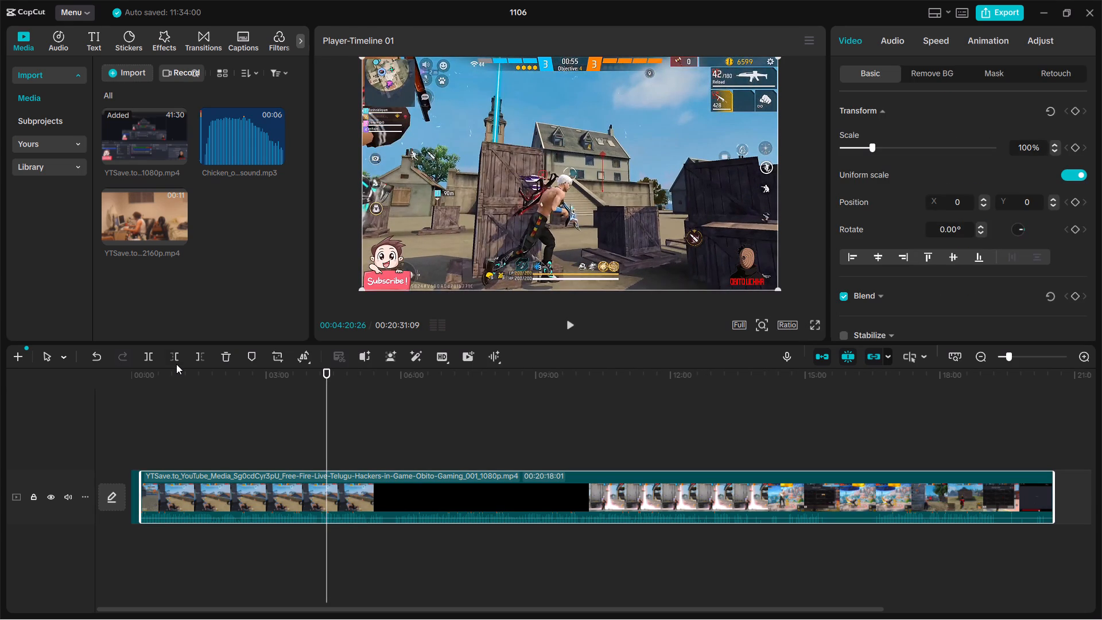
click(176, 363)
key(space)
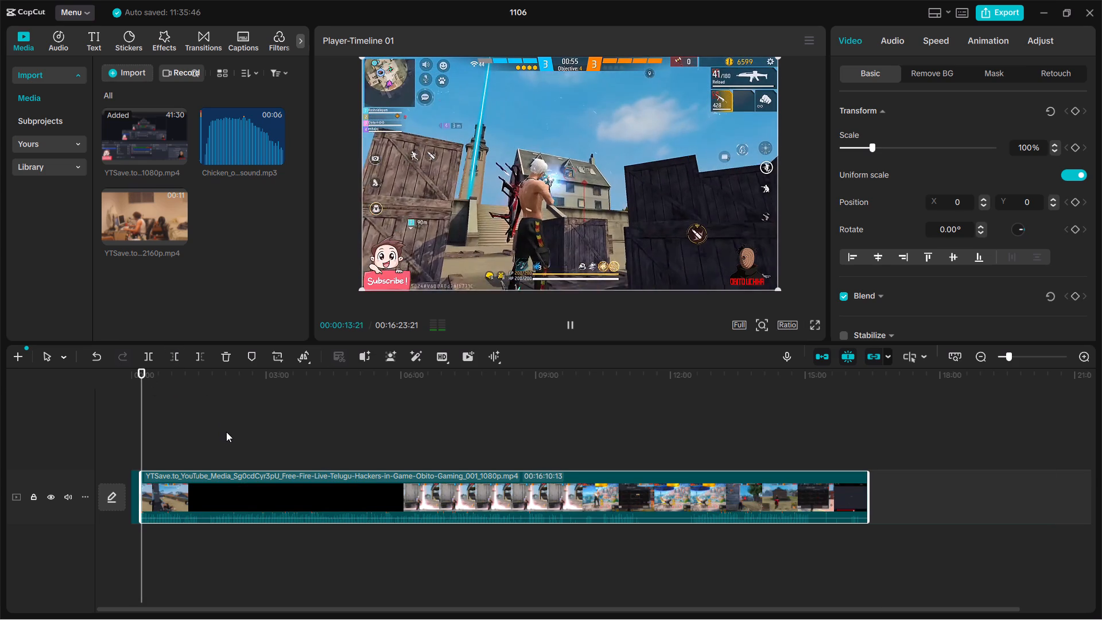
key(space)
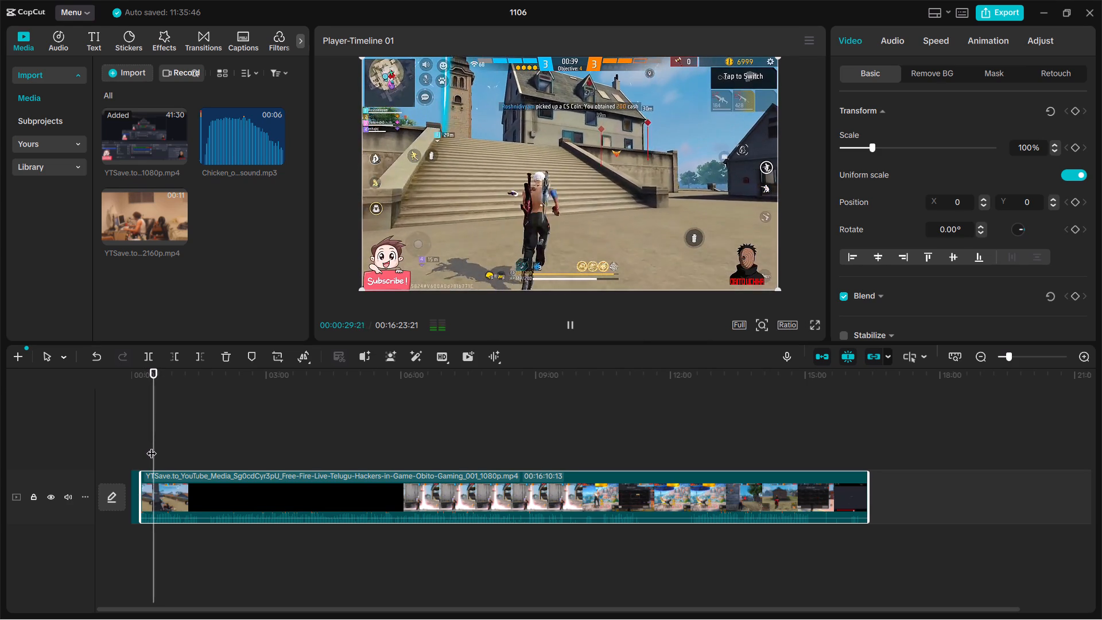
drag(155, 437, 160, 437)
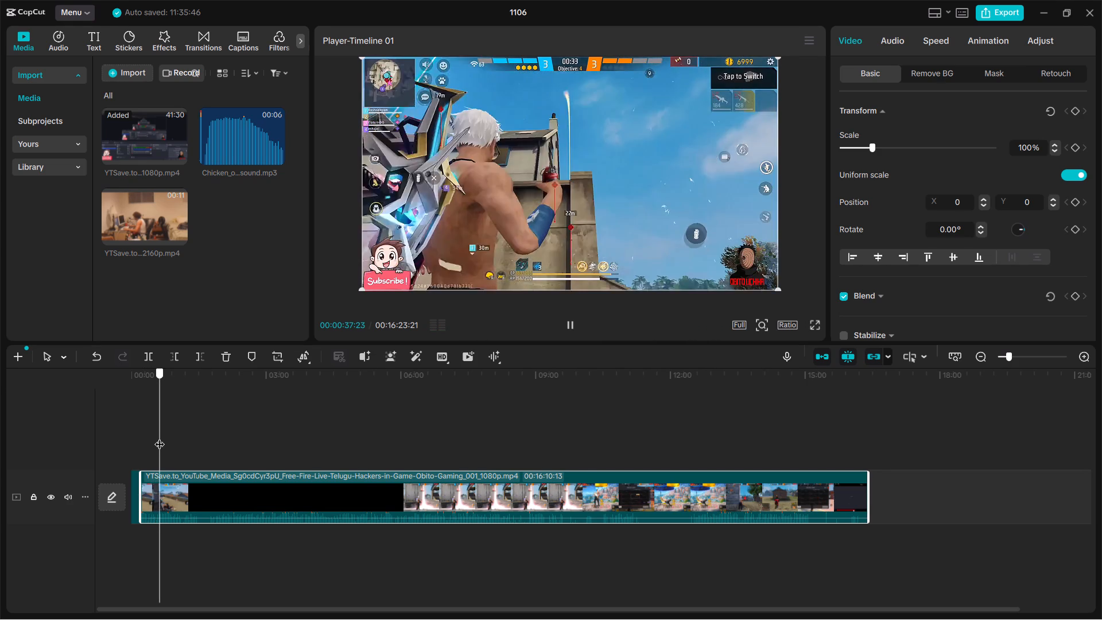
drag(160, 437, 176, 444)
click(170, 437)
click(166, 437)
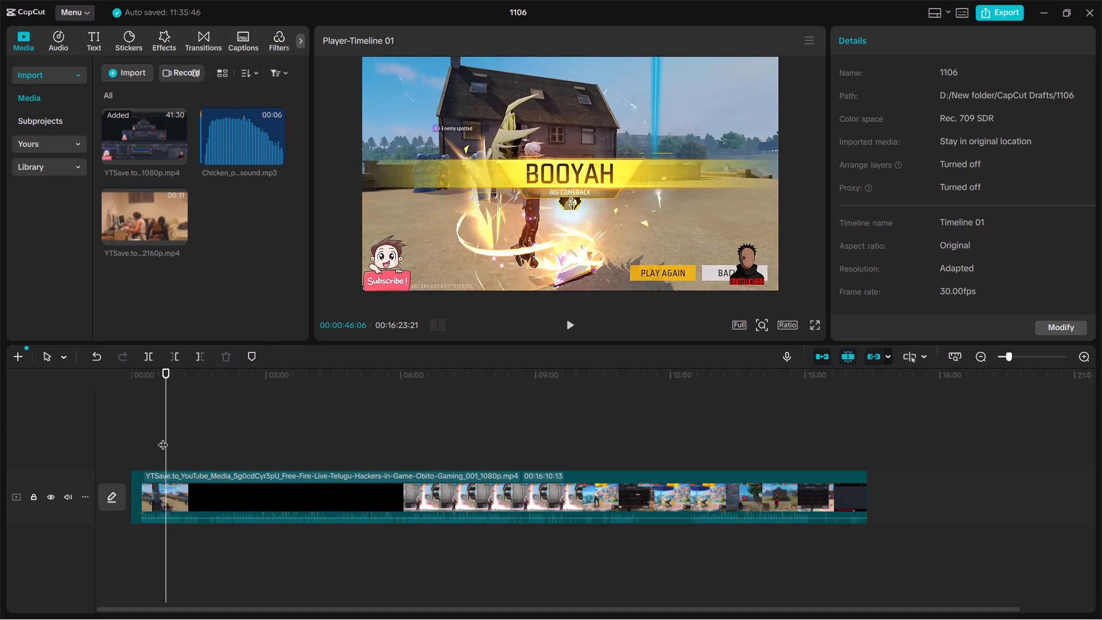
key(space)
key(space)
key(space)
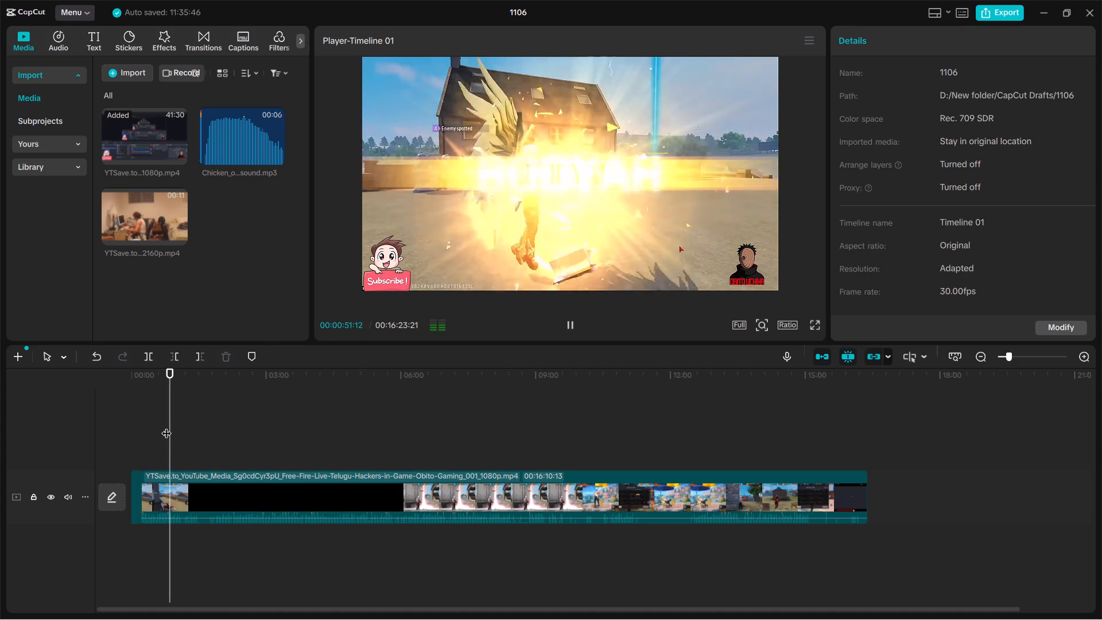
click(170, 426)
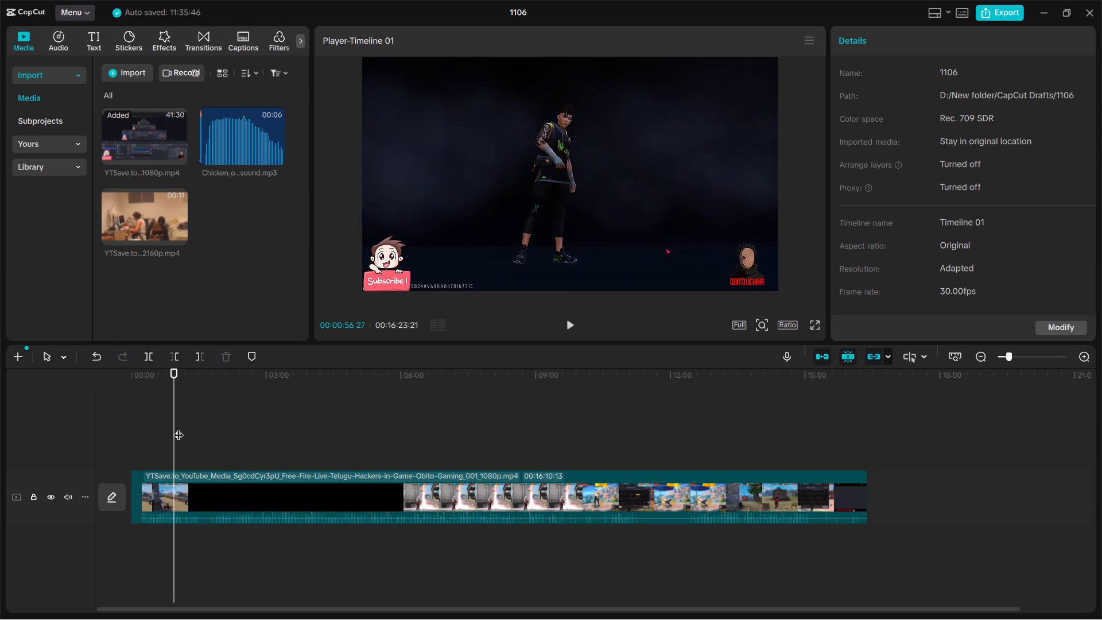
click(180, 428)
drag(182, 429, 196, 431)
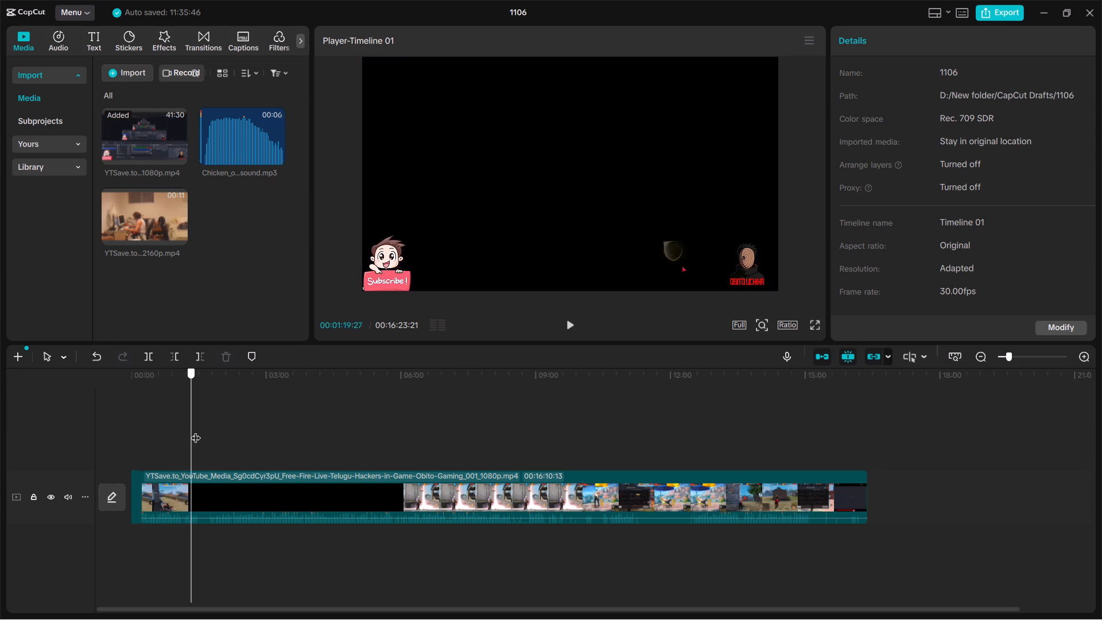
drag(196, 431, 240, 441)
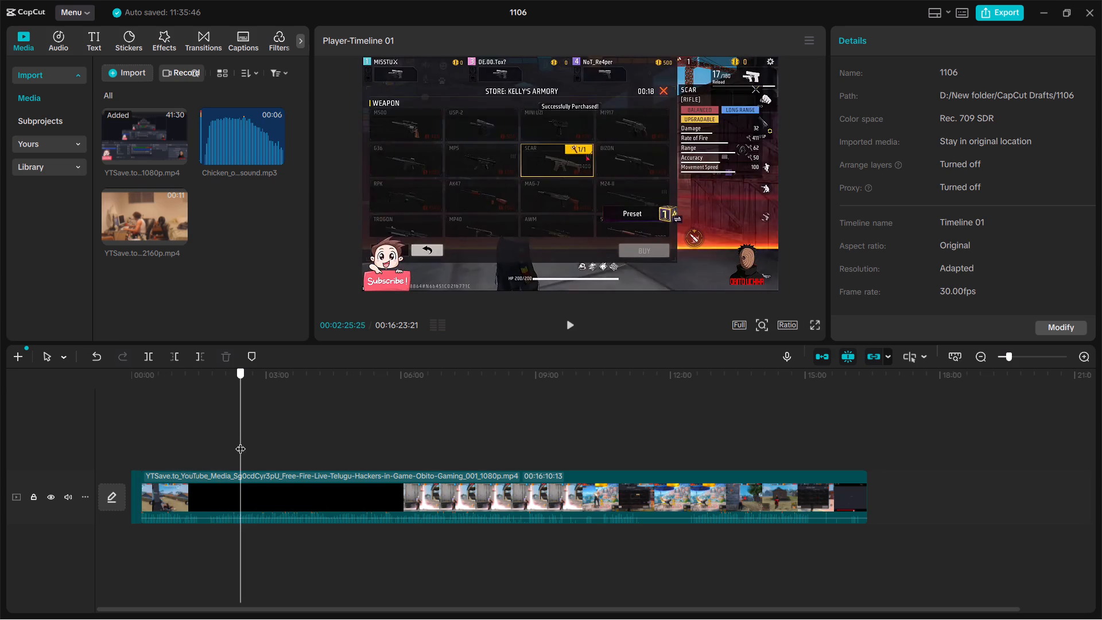
drag(240, 441, 279, 450)
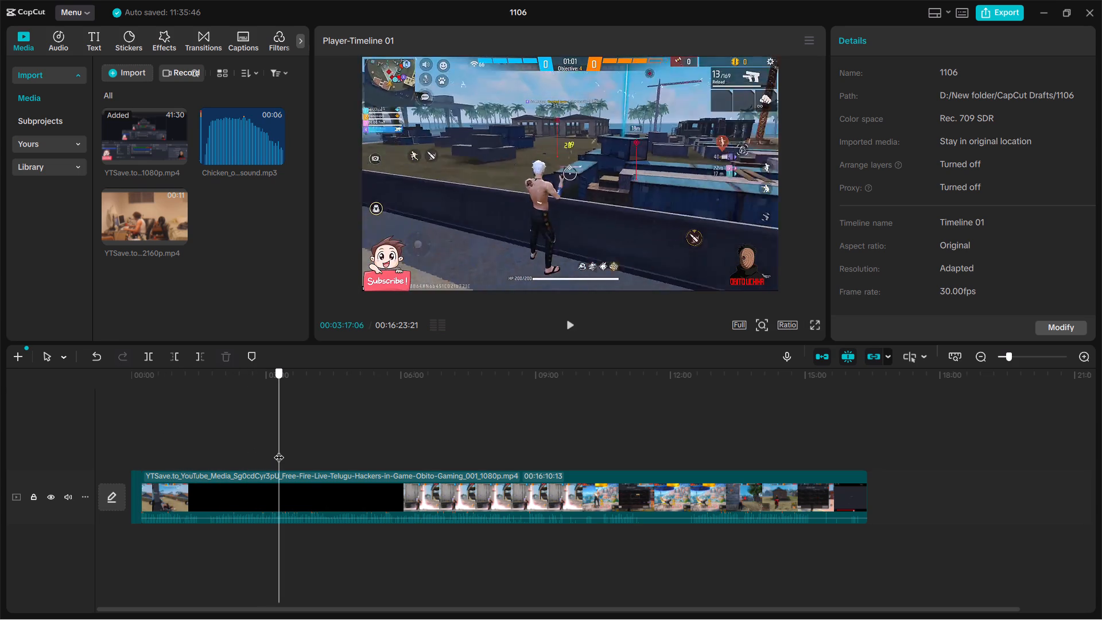
drag(279, 450, 291, 452)
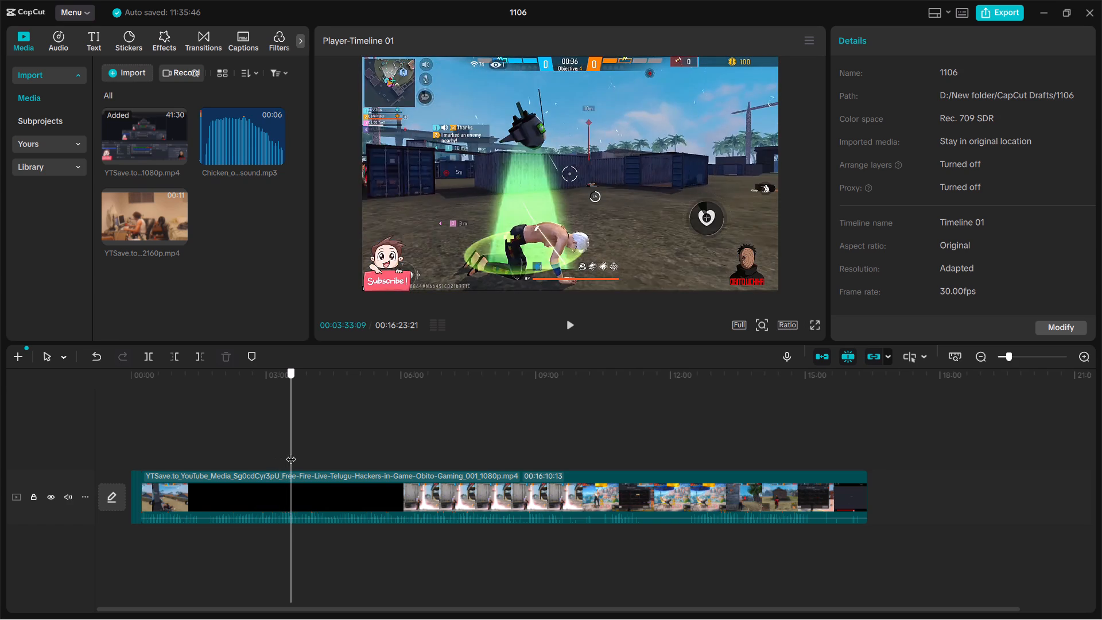
drag(291, 452, 321, 455)
drag(321, 455, 332, 455)
click(339, 455)
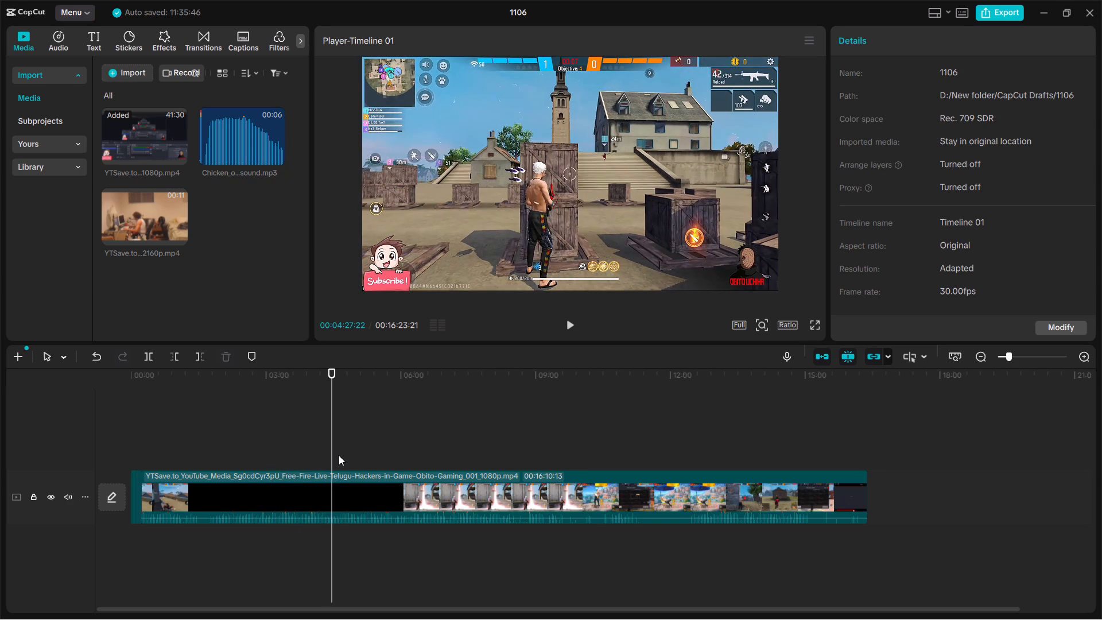
Scan the rounds from about 00:04:27 to 00:07:40 for the next gunfight worth keeping.
key(space)
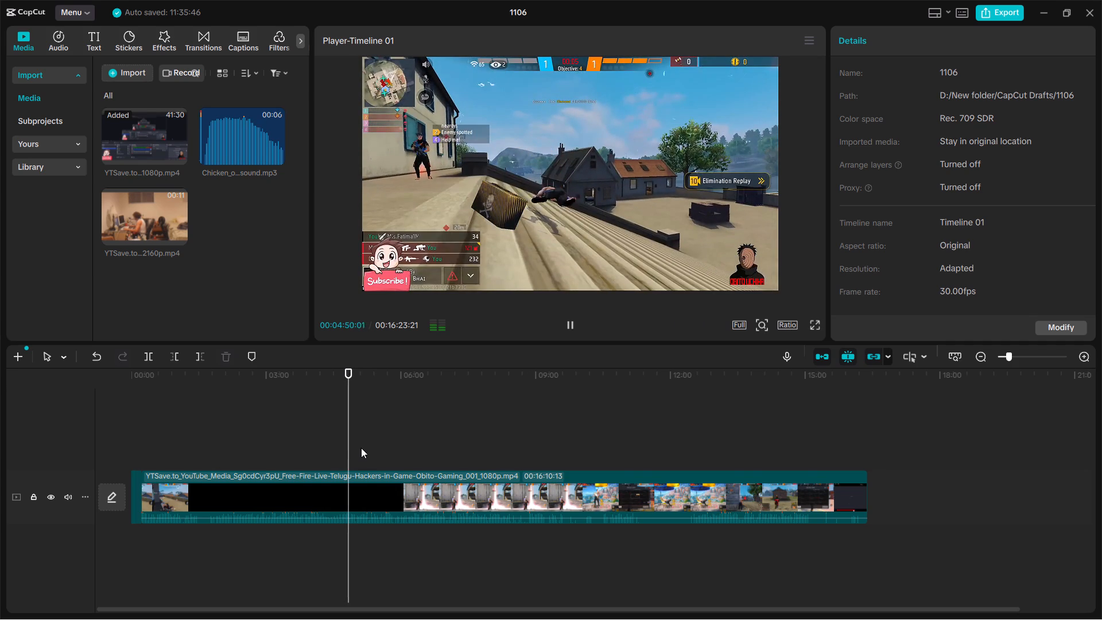
drag(347, 436, 358, 437)
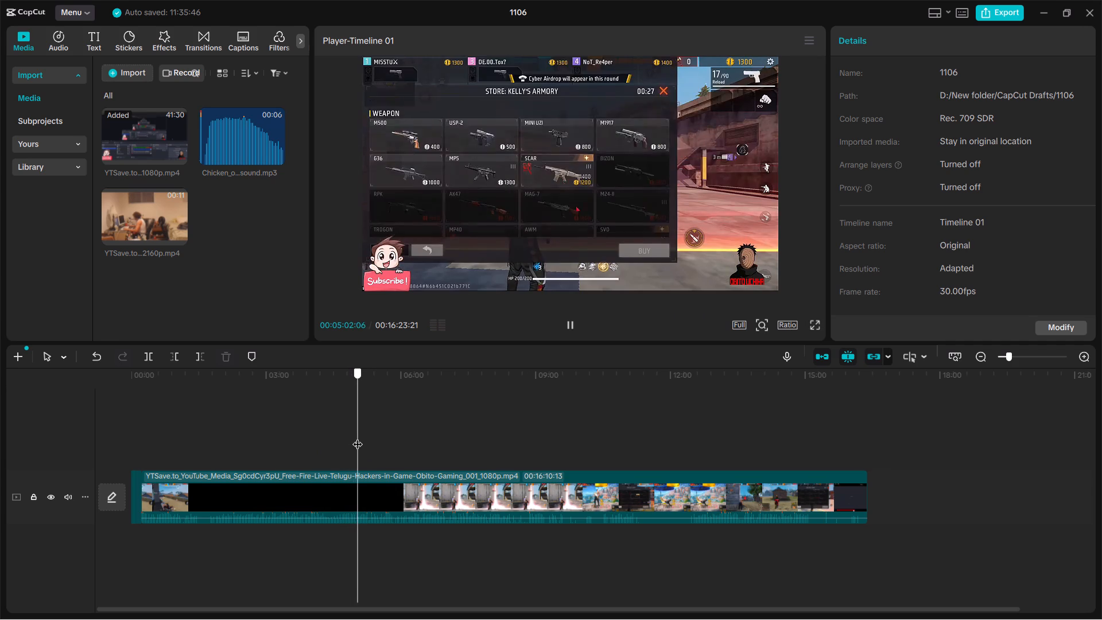
drag(358, 437, 383, 444)
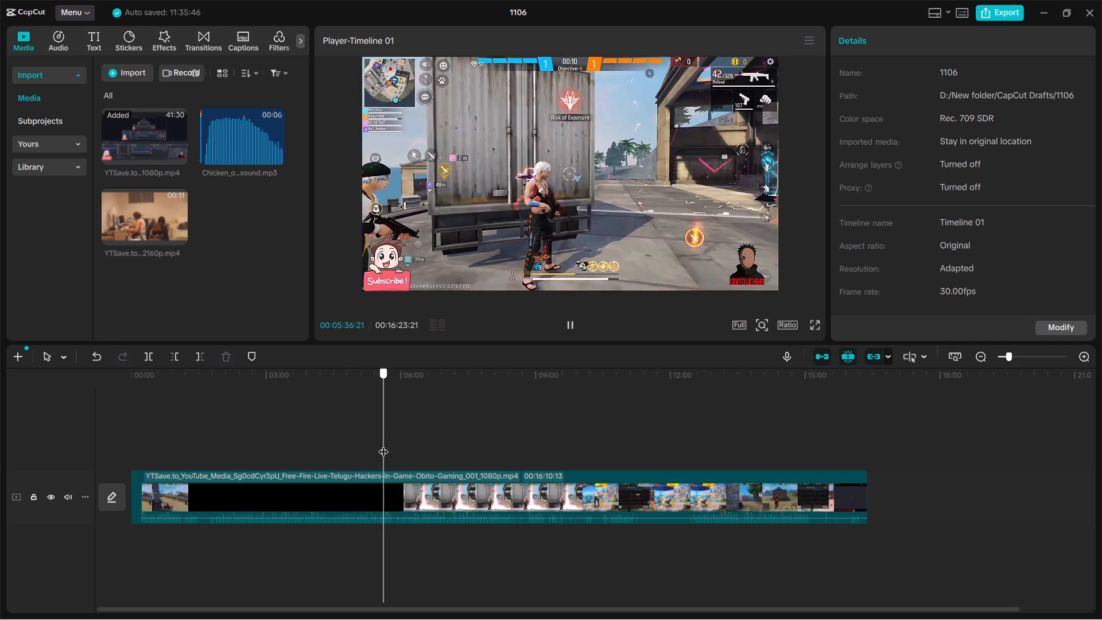
drag(383, 444, 400, 445)
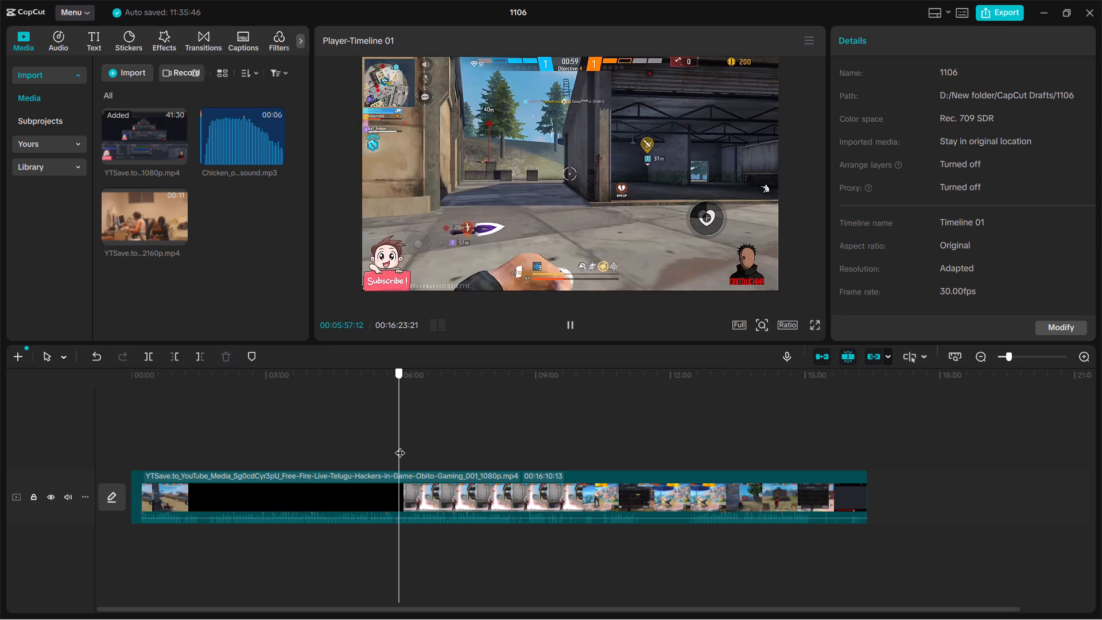
drag(400, 445, 422, 446)
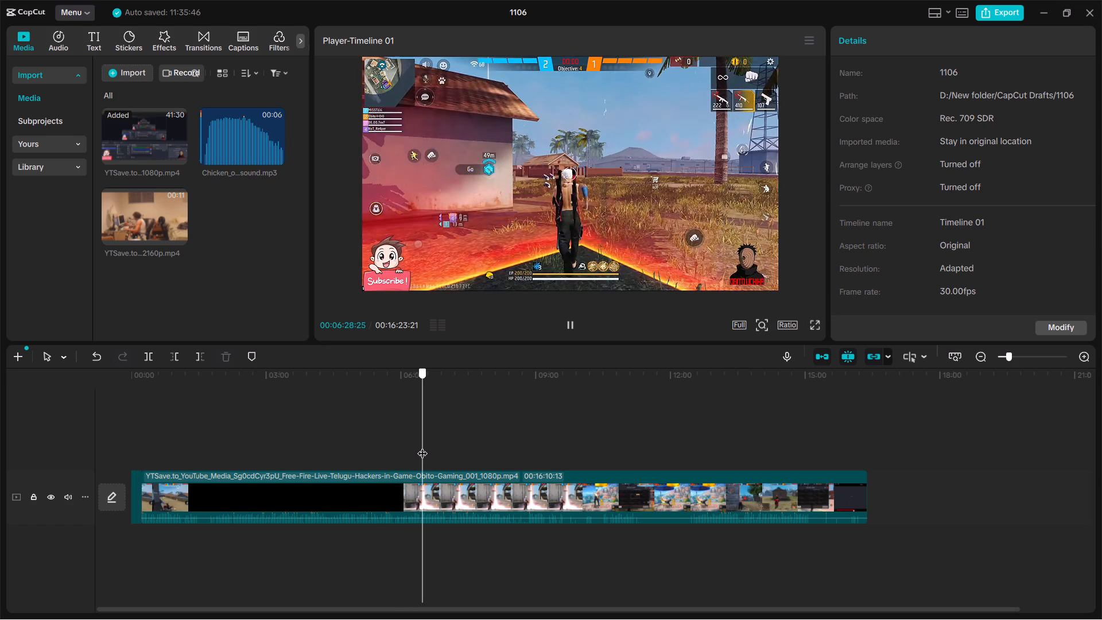
drag(422, 446, 447, 447)
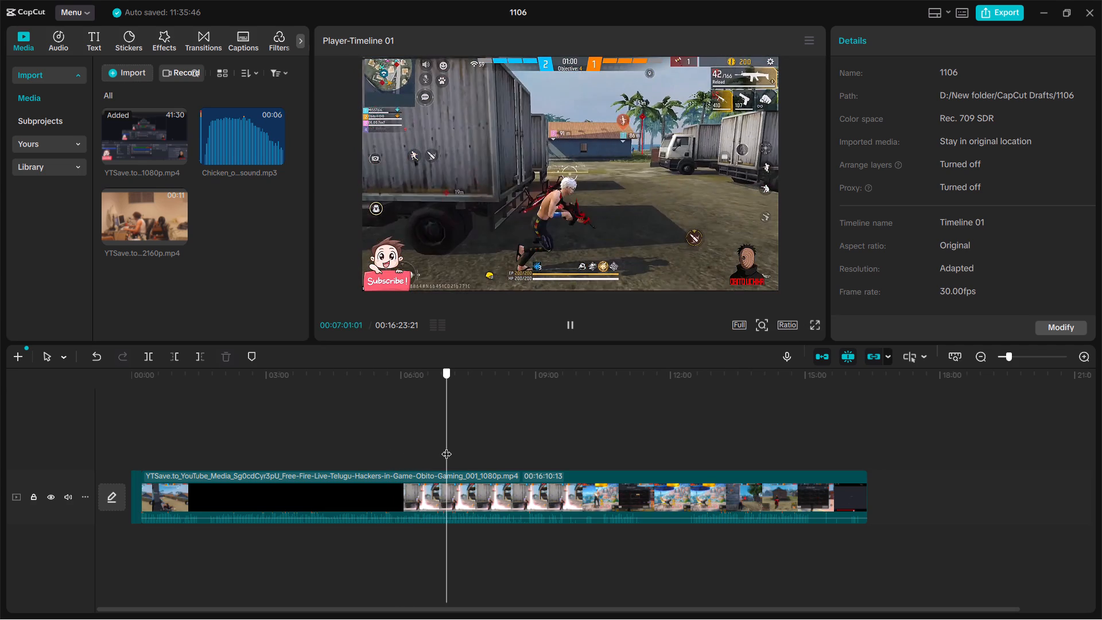
drag(447, 447, 451, 447)
key(space)
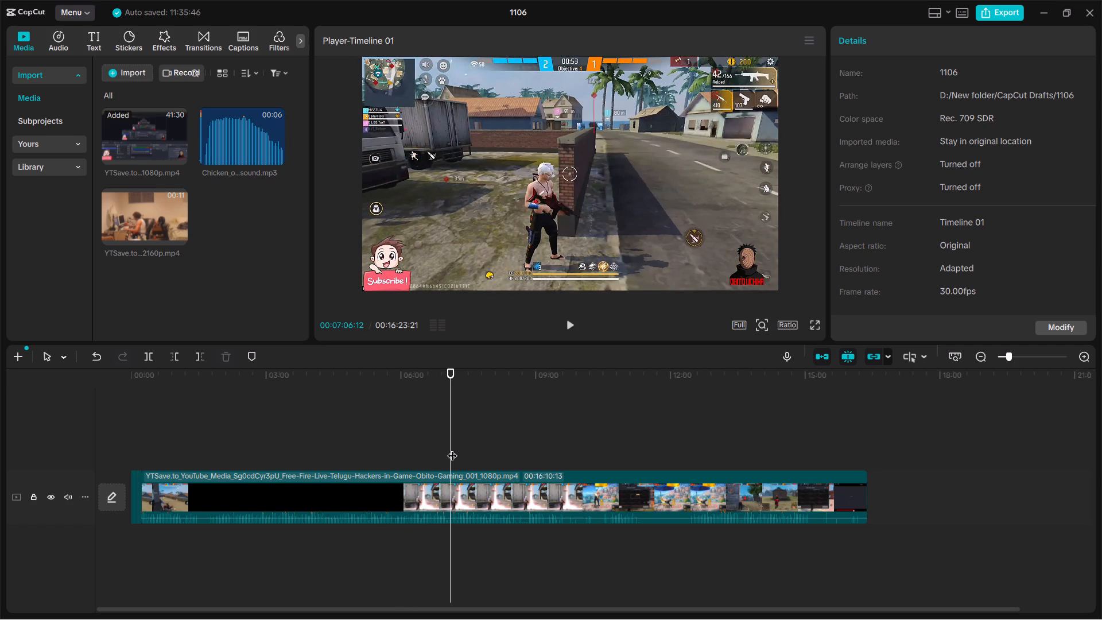
key(space)
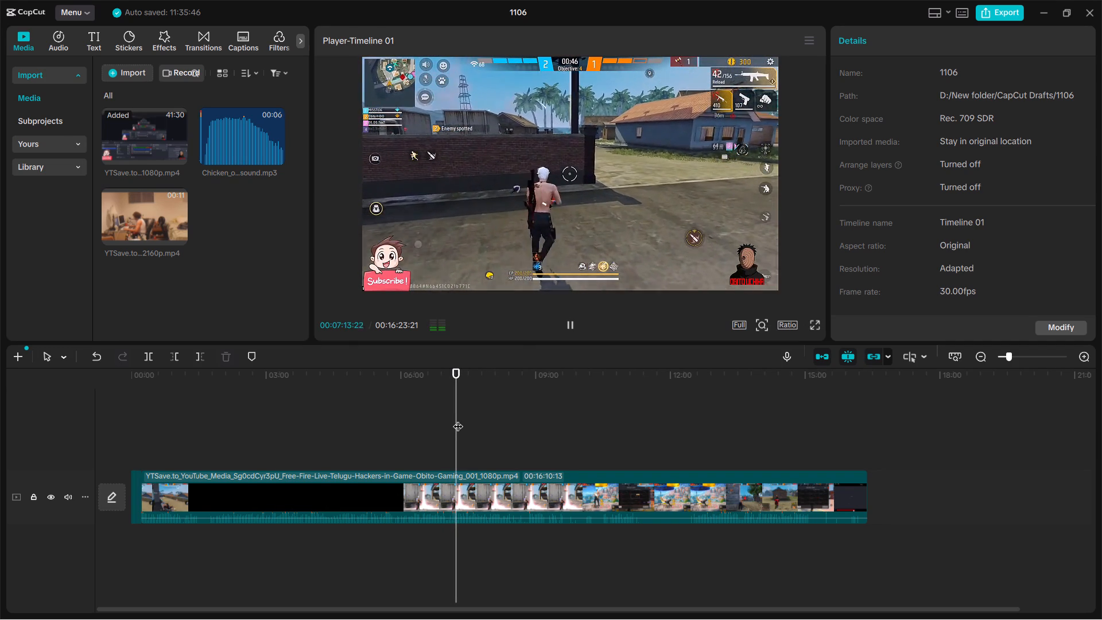
drag(457, 429, 468, 429)
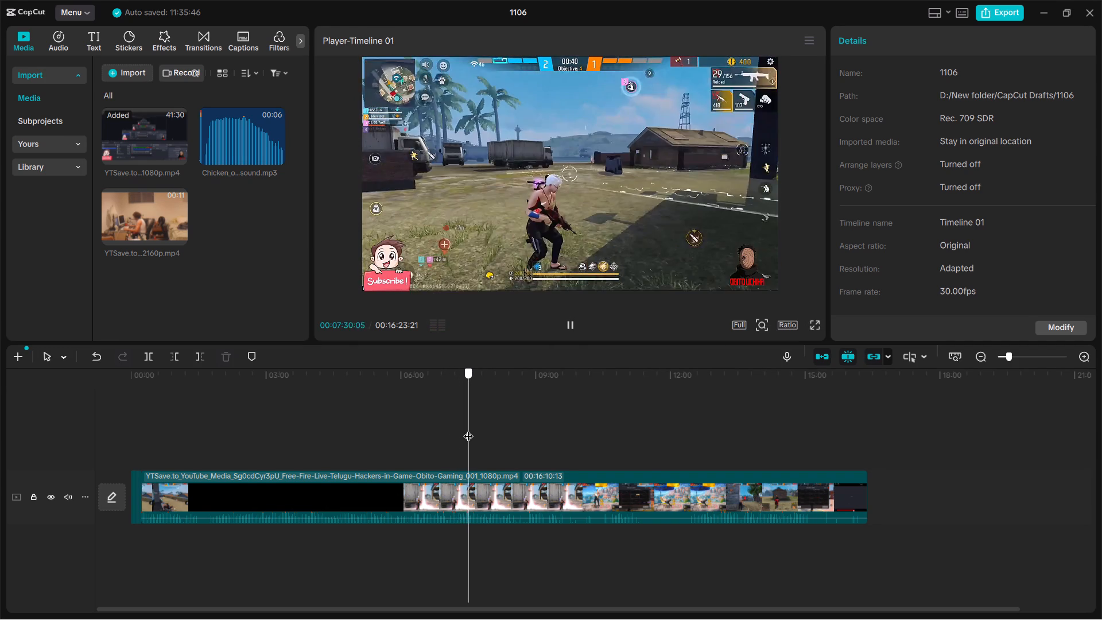
drag(468, 429, 476, 429)
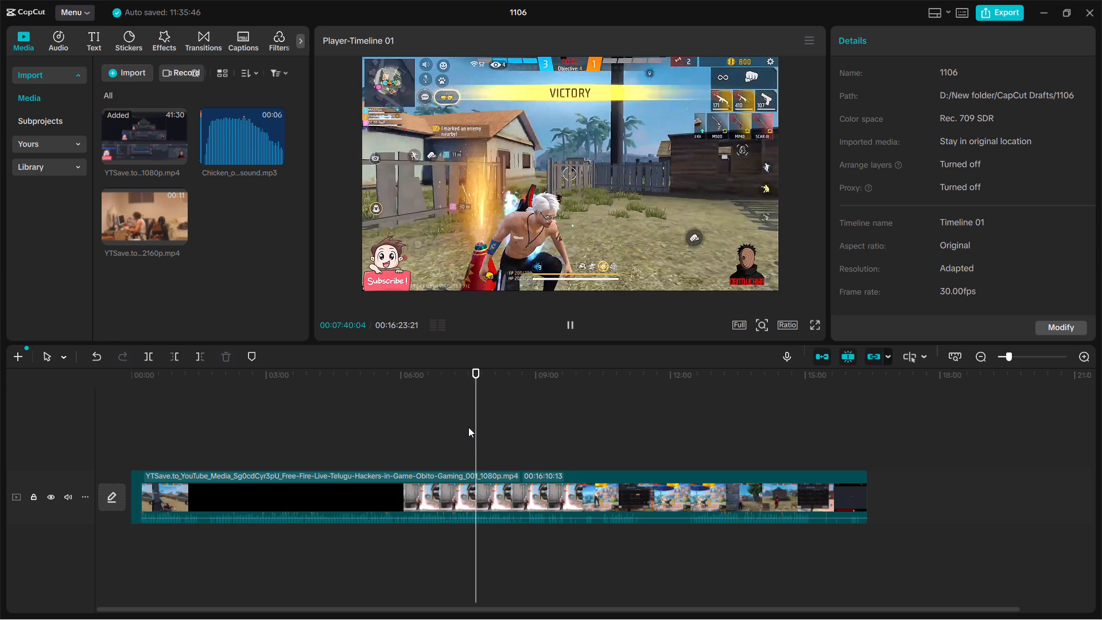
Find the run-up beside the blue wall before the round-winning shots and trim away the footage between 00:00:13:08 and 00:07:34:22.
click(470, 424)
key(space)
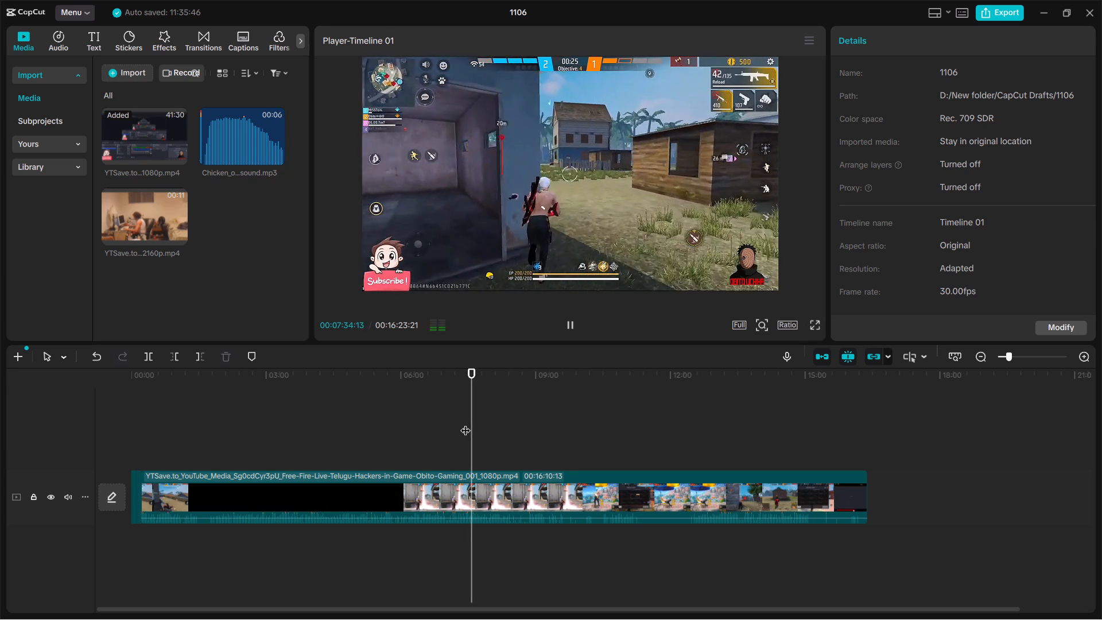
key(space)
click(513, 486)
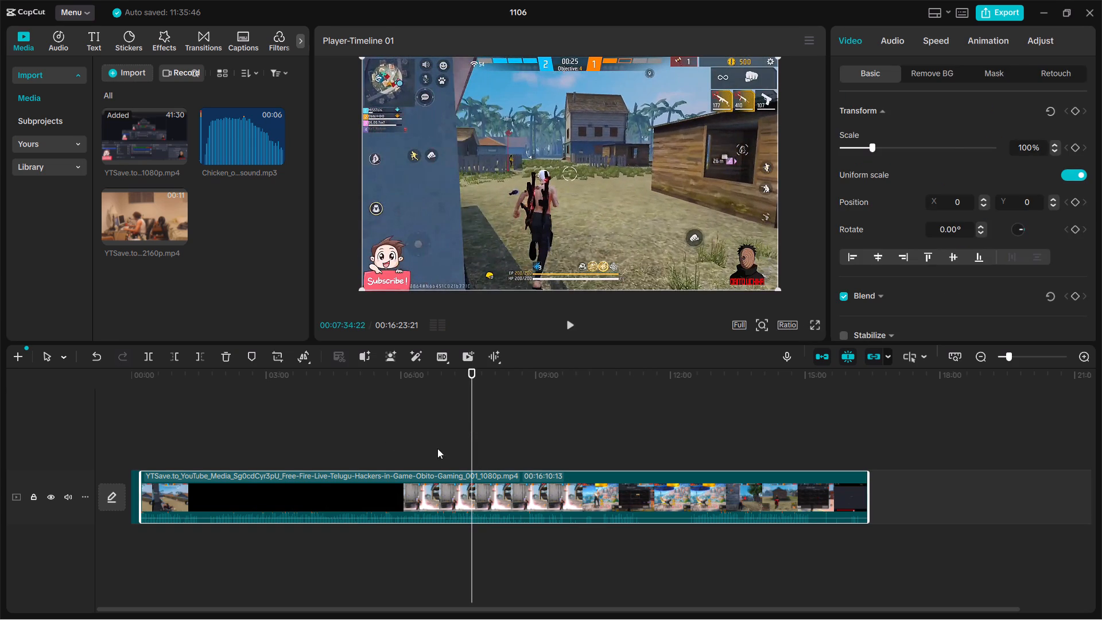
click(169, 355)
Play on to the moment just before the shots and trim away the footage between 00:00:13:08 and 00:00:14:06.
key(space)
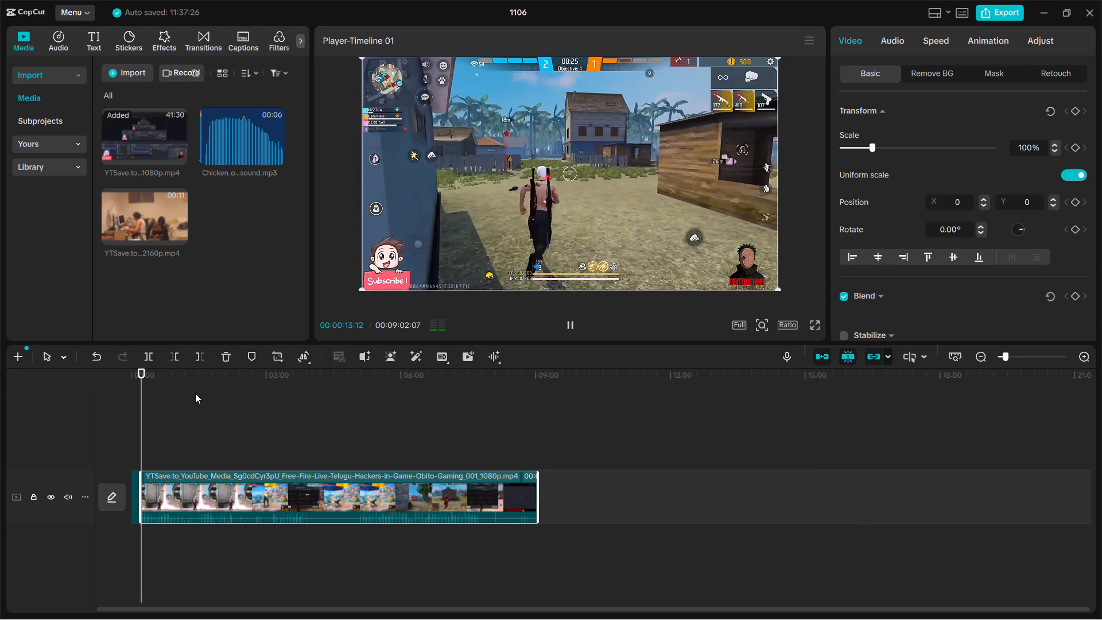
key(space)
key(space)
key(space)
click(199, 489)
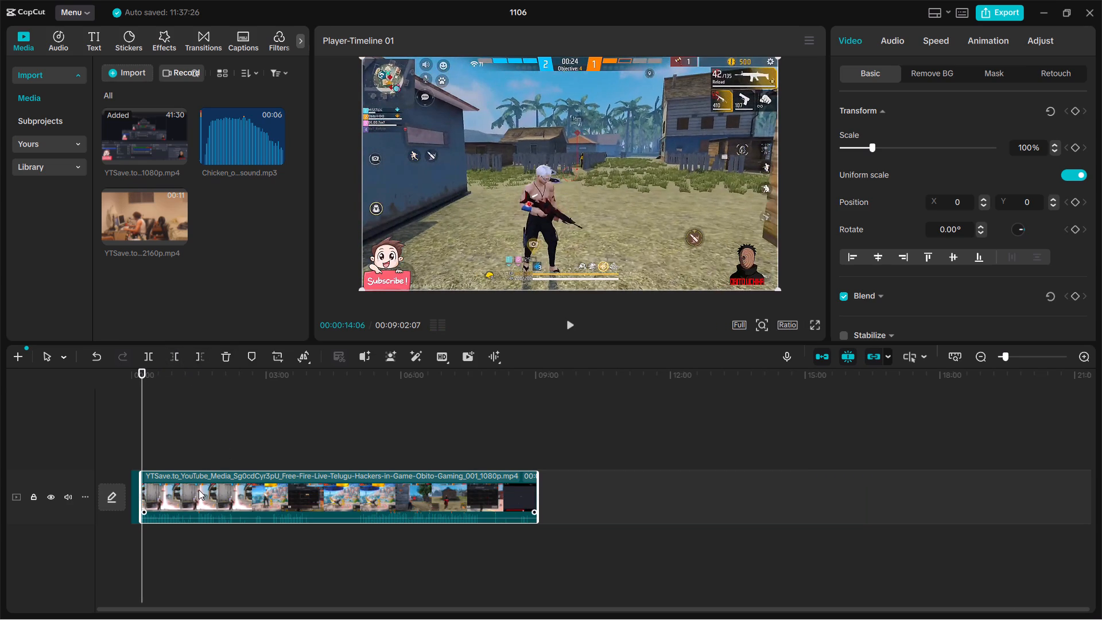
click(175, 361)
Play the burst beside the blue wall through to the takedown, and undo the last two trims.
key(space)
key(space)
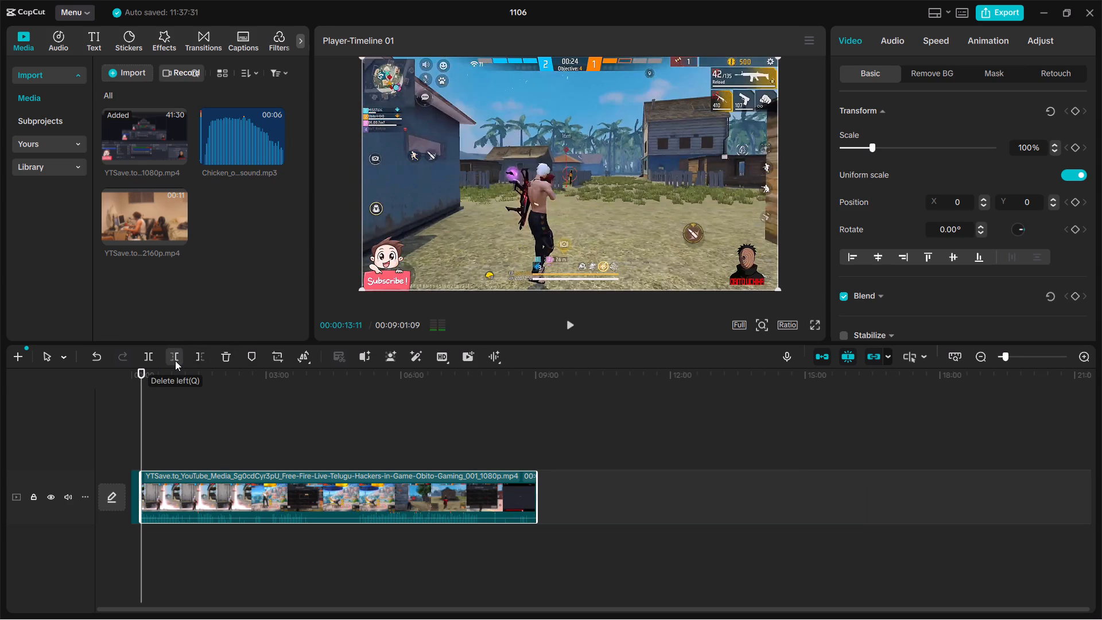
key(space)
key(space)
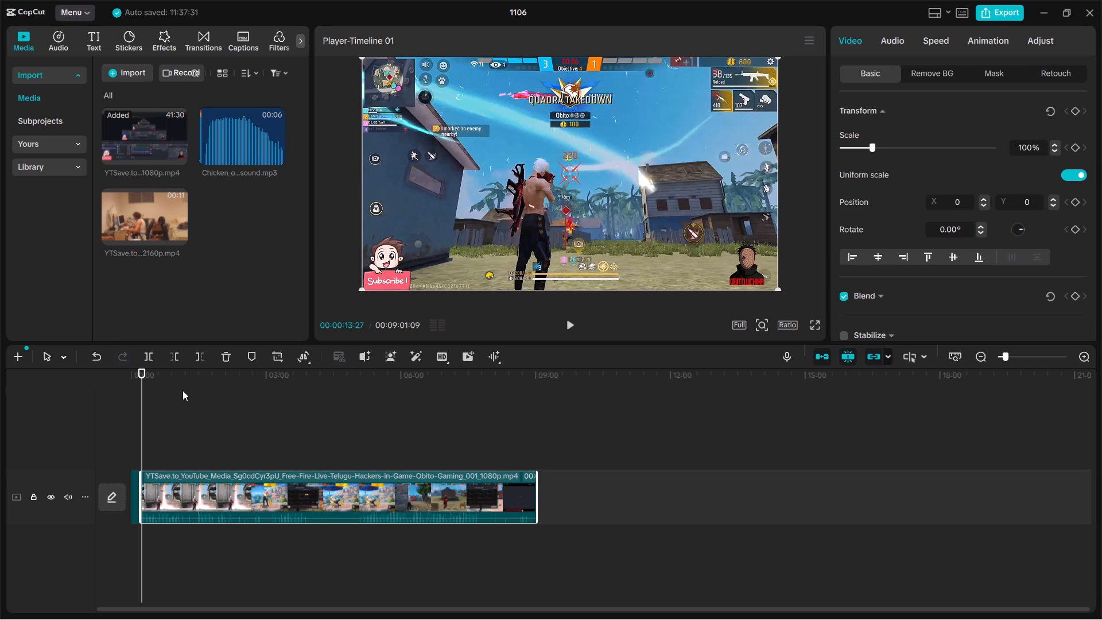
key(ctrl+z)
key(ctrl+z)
Scan the restored footage again from 00:00:13:27 up to about 00:06:27 for the next gunfight.
scroll(288, 475, down, 1)
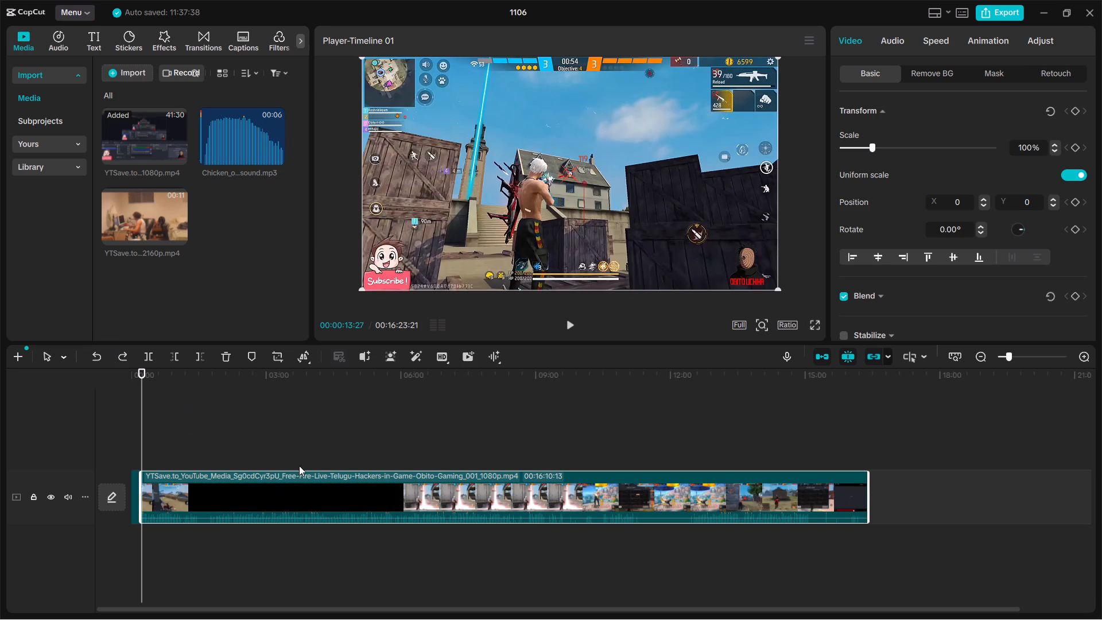
scroll(299, 466, down, 1)
drag(143, 434, 222, 437)
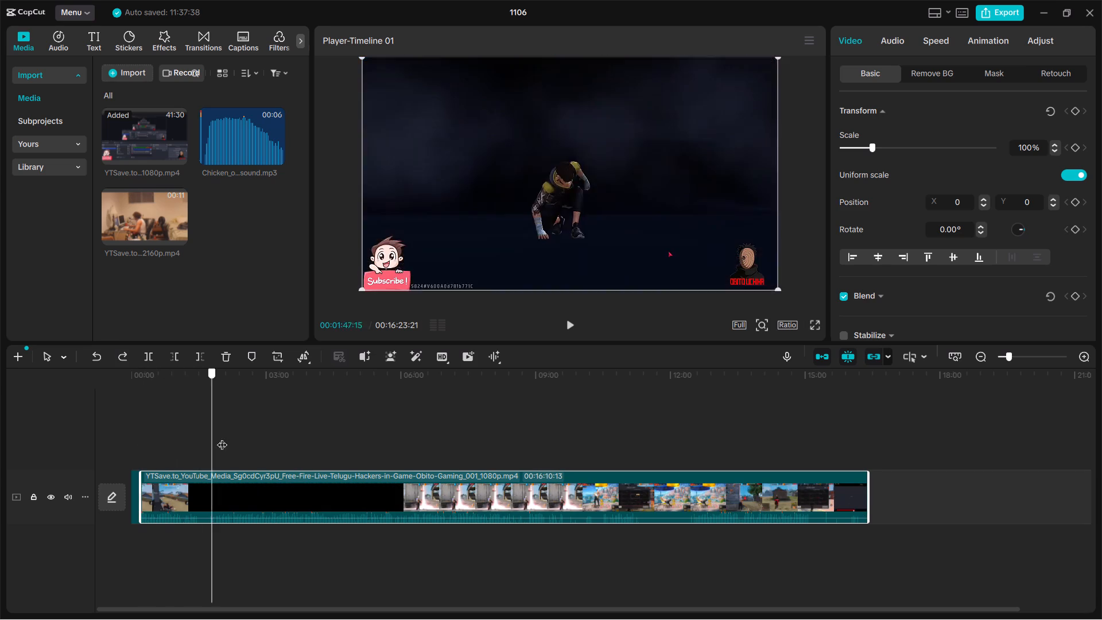
drag(222, 437, 312, 442)
drag(319, 443, 354, 444)
drag(312, 435, 325, 435)
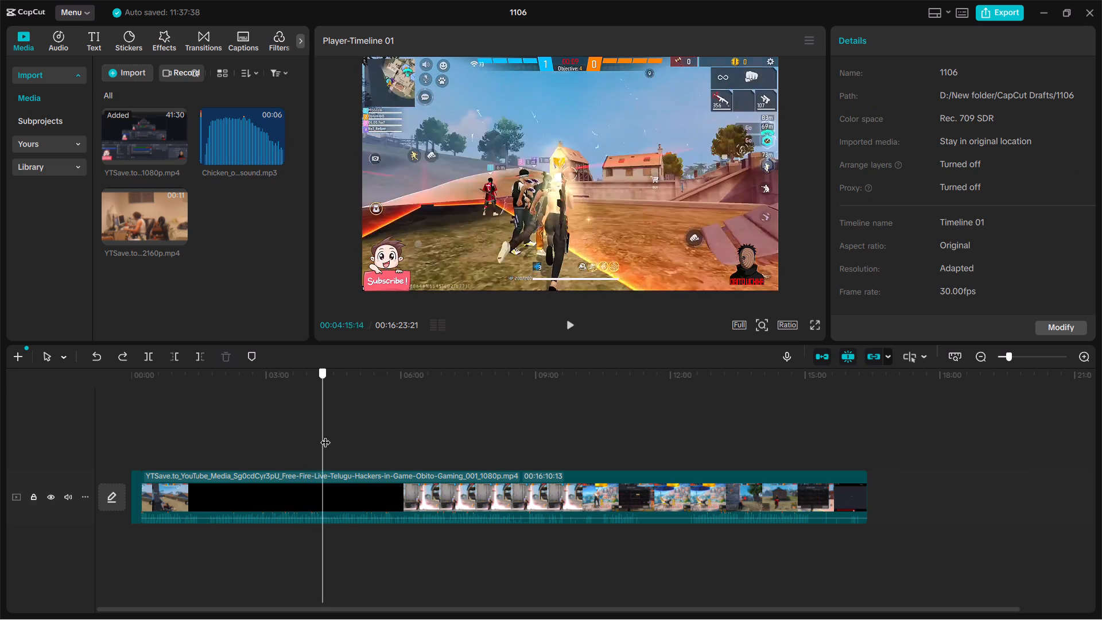
drag(325, 435, 402, 440)
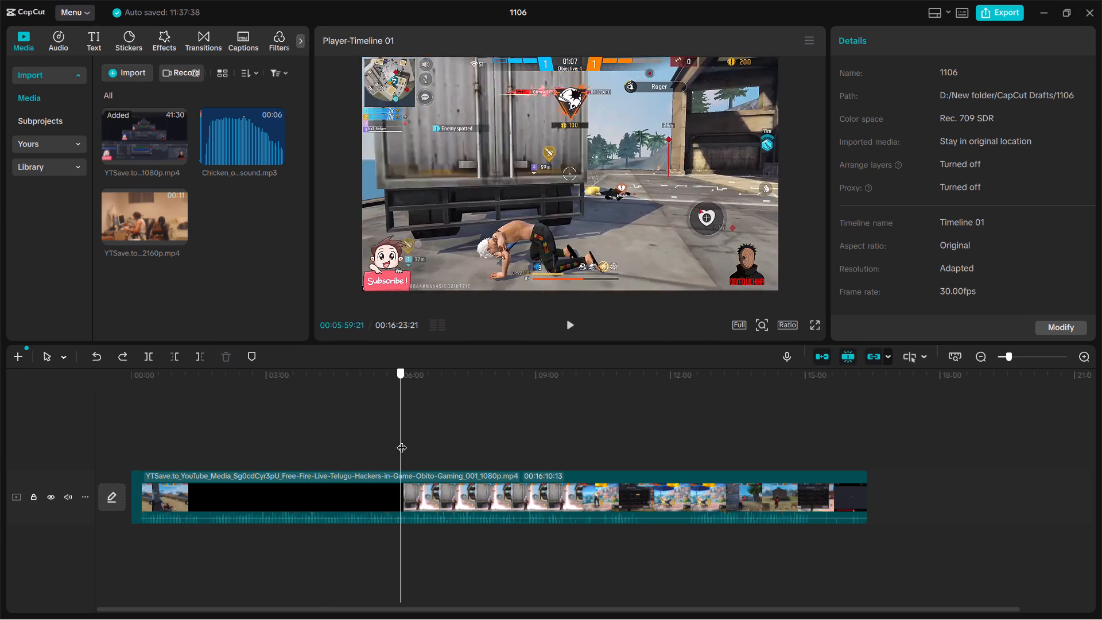
drag(402, 440, 414, 440)
key(space)
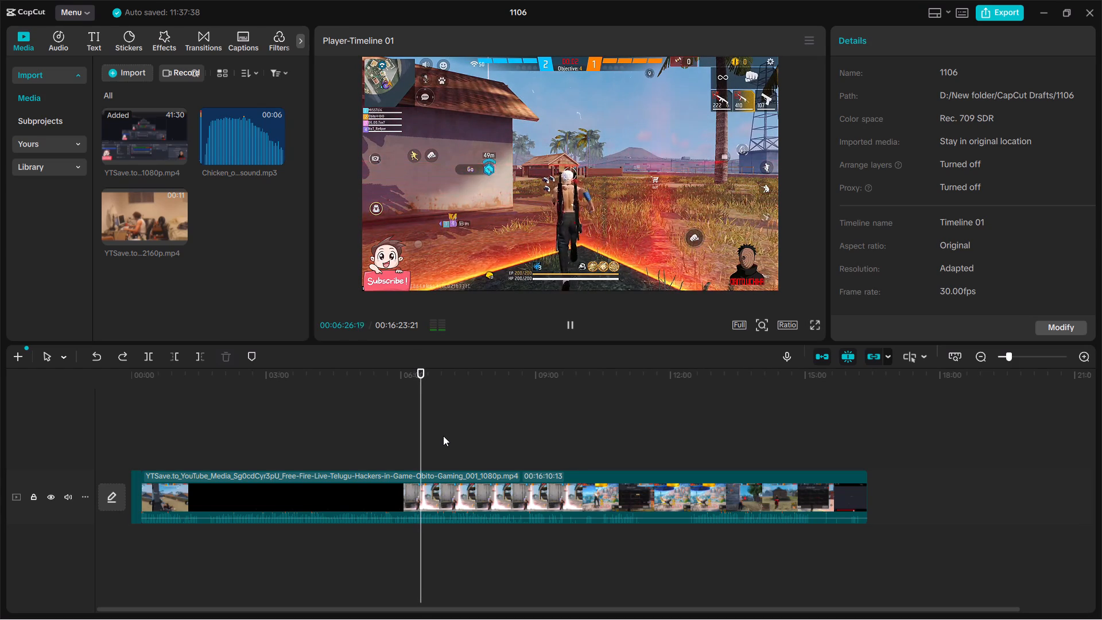
key(space)
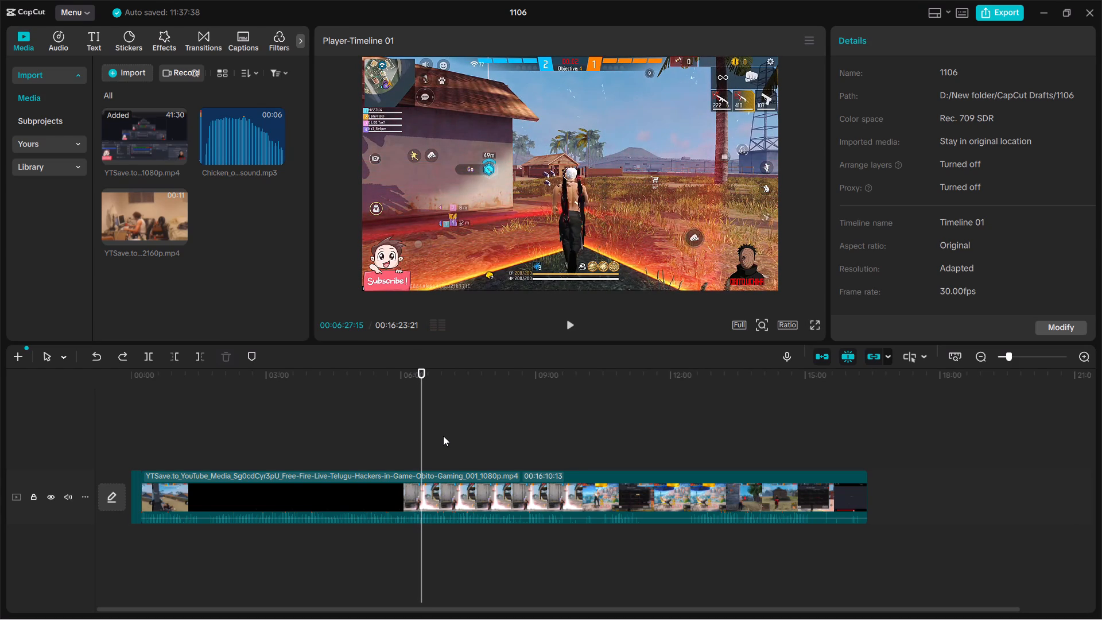
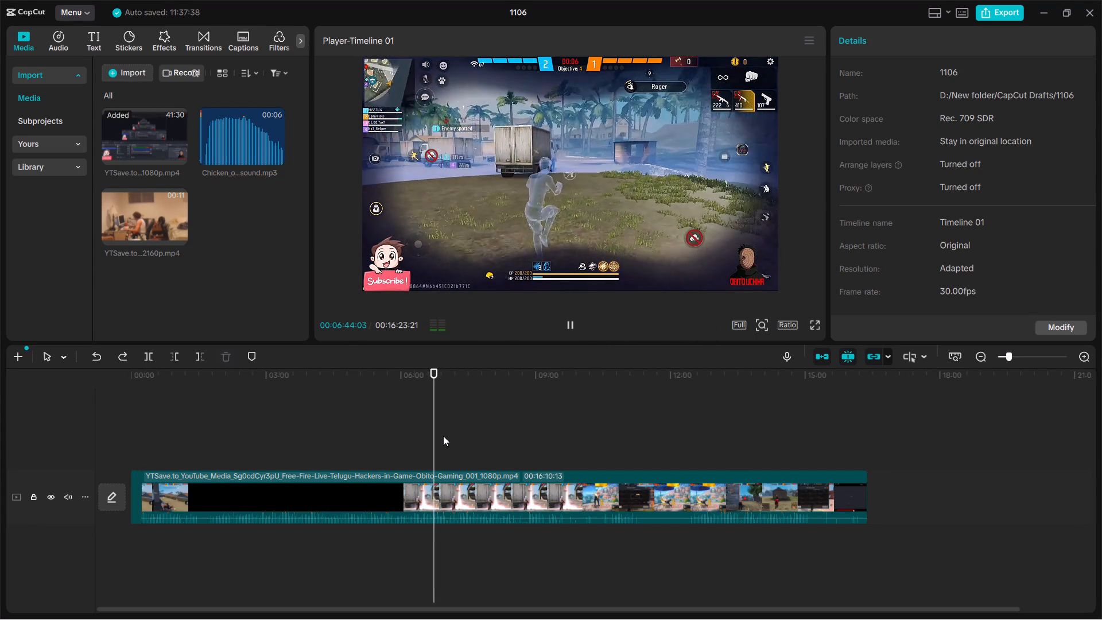
Find the moment just before the shots toward the house, at 00:06:47:09, and trim away the footage from 00:00:13:08 up to it.
key(space)
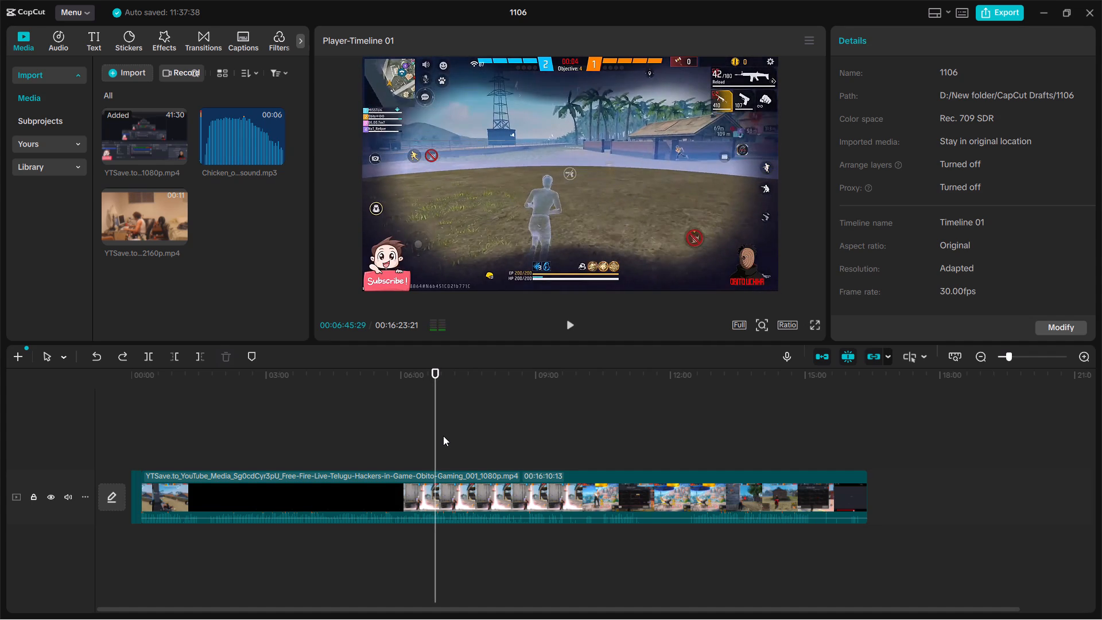
key(space)
key(space)
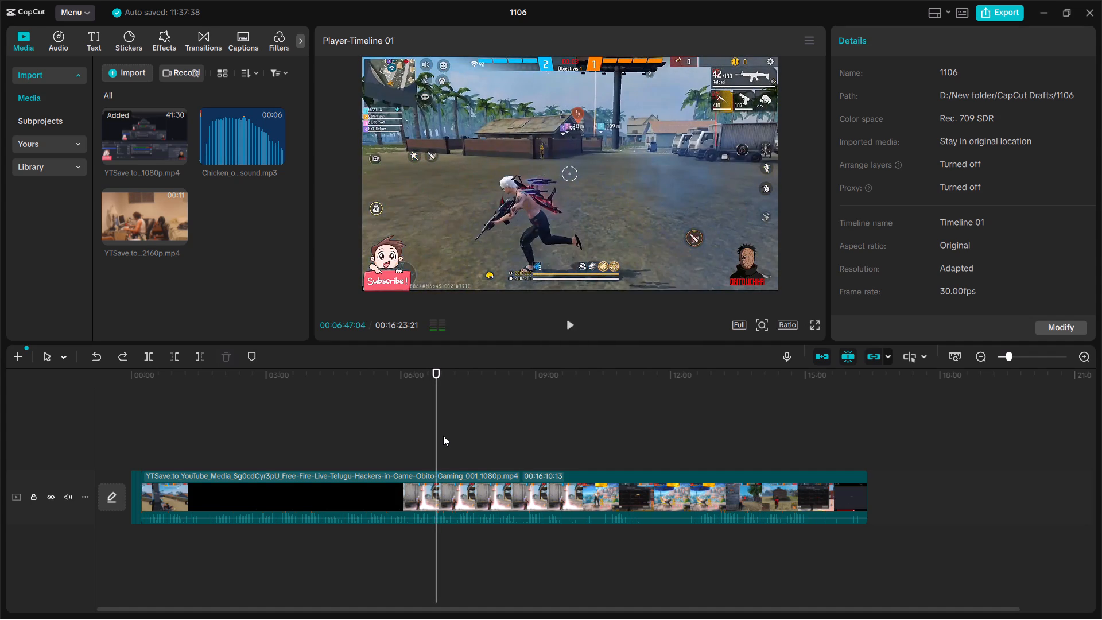
key(space)
key(space)
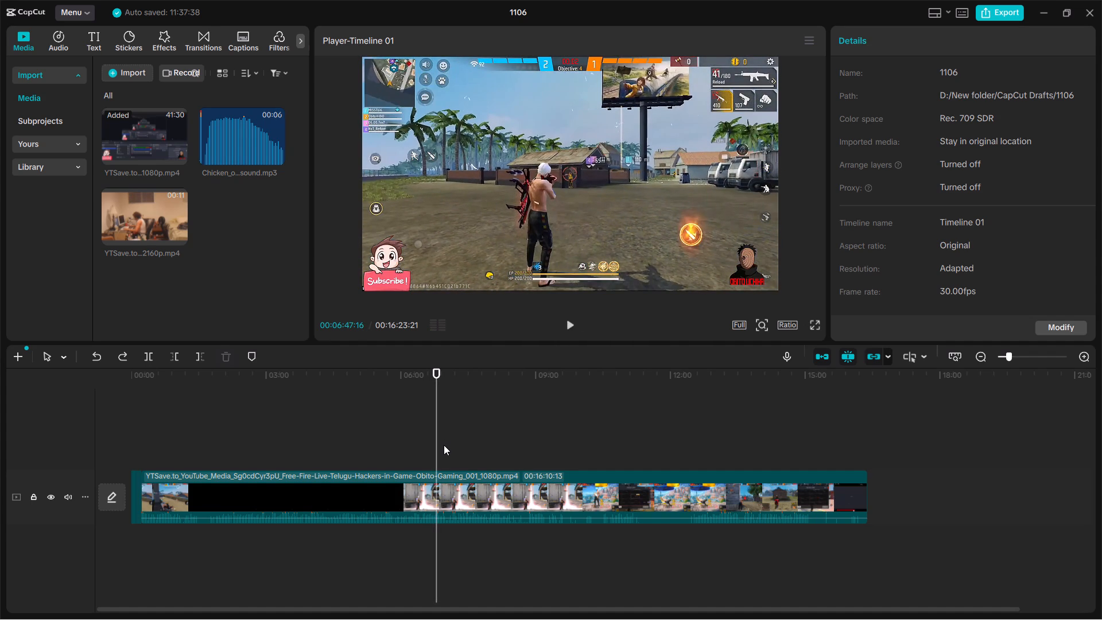
key(Left)
key(Left)
key(Left)
key(Left)
key(Left)
key(Left)
key(Left)
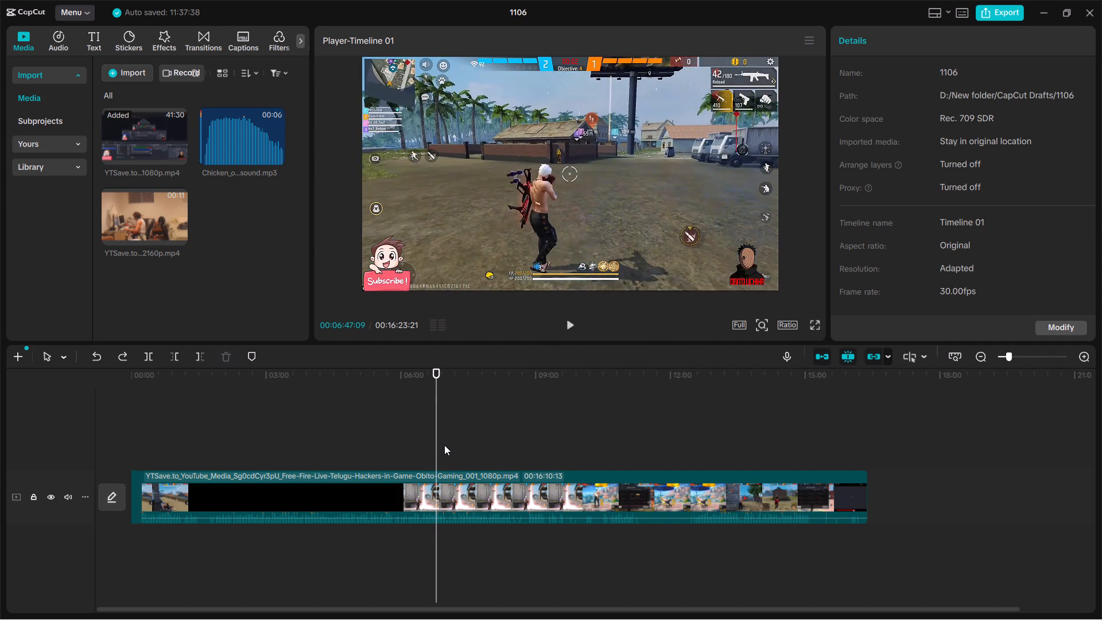
click(465, 515)
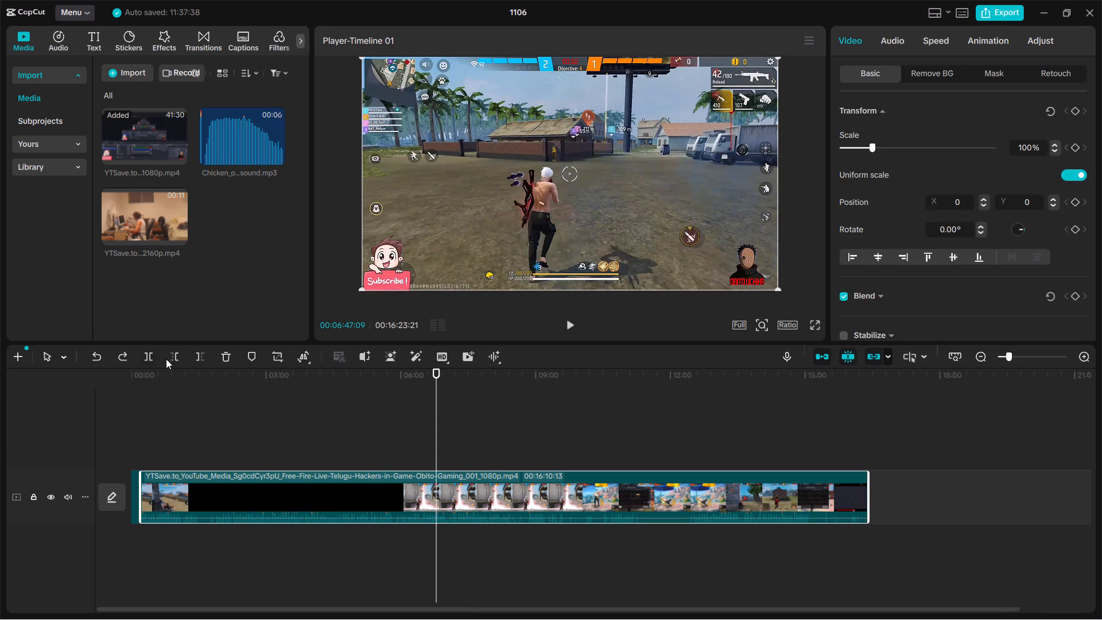
click(177, 359)
Play through the burst toward the house to the takedown and split the clip at 00:00:14:04.
key(space)
key(space)
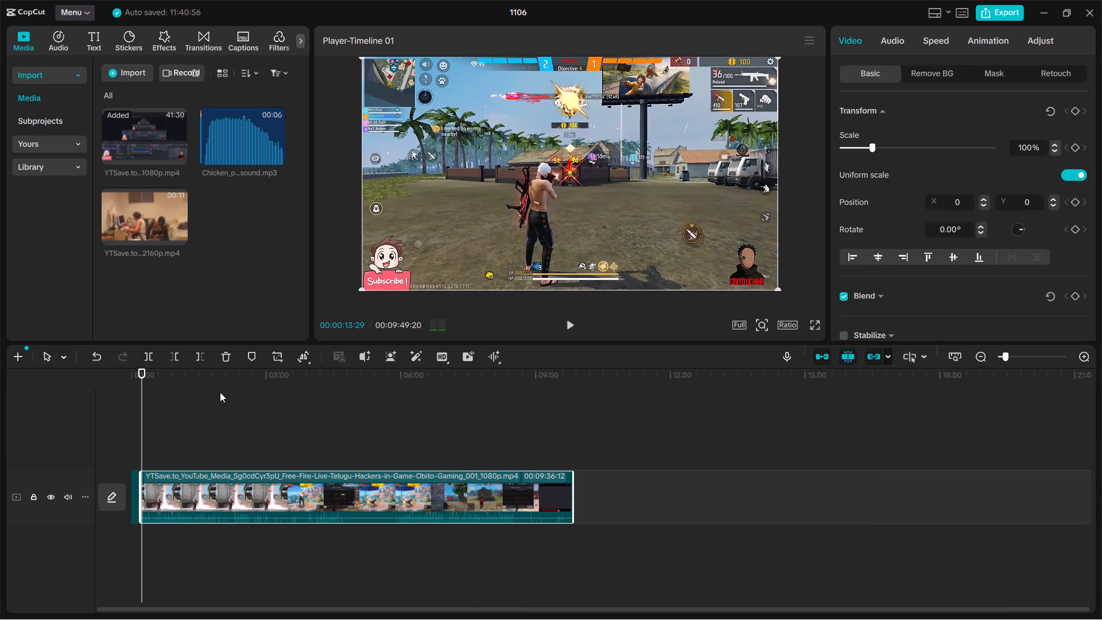
key(space)
key(space)
click(148, 360)
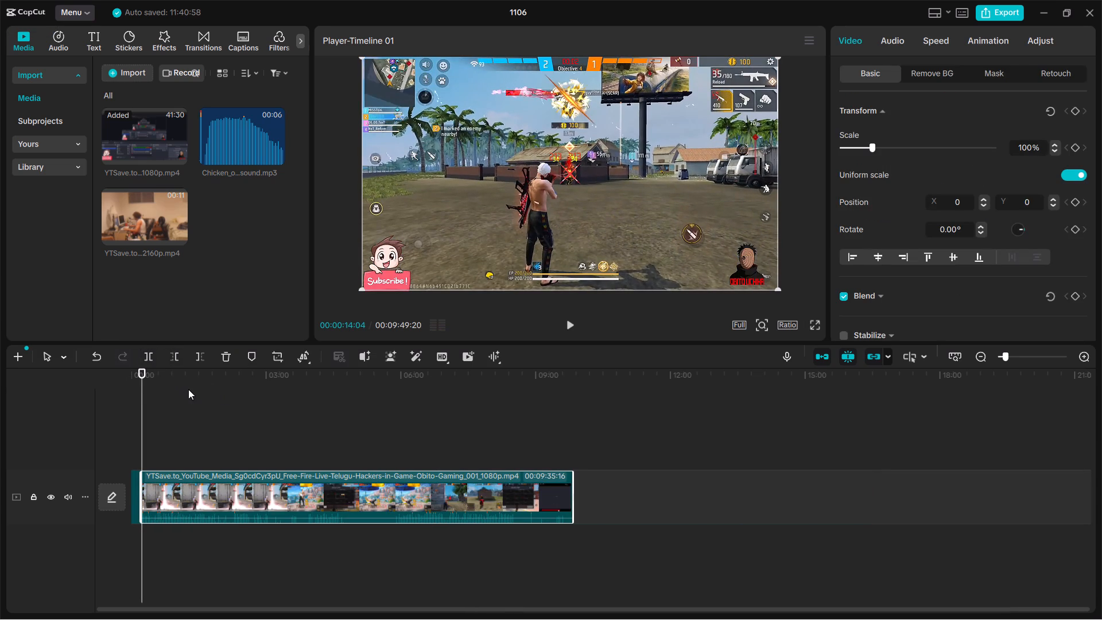
Find the aim-up beside the brick wall before the next shots and trim away the footage between 00:00:14:04 and 00:00:42:13.
key(space)
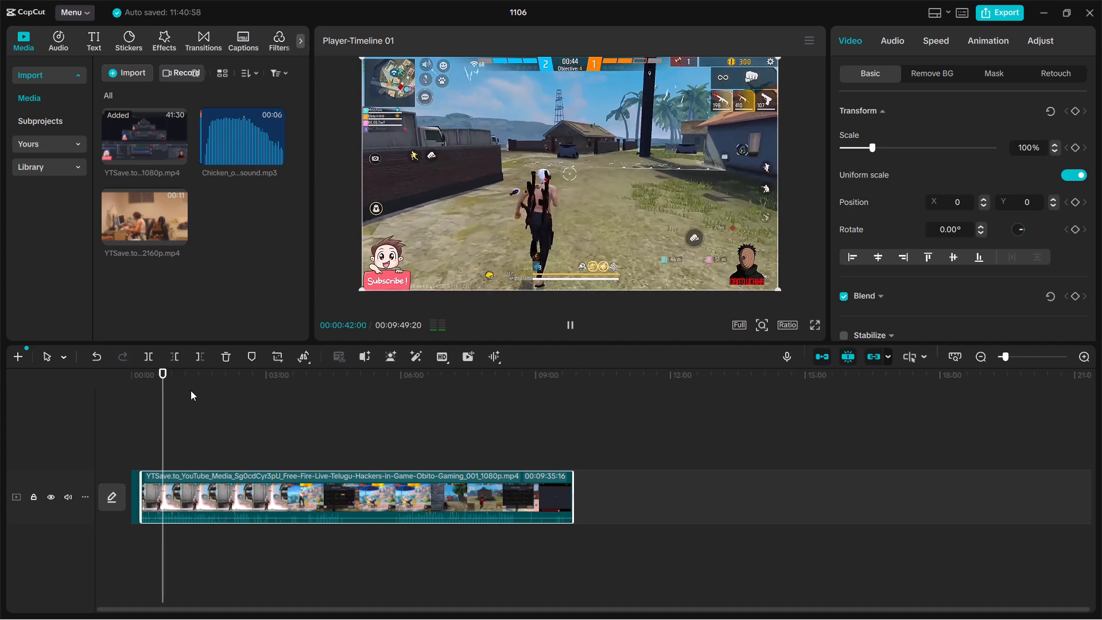
key(space)
key(space)
key(space)
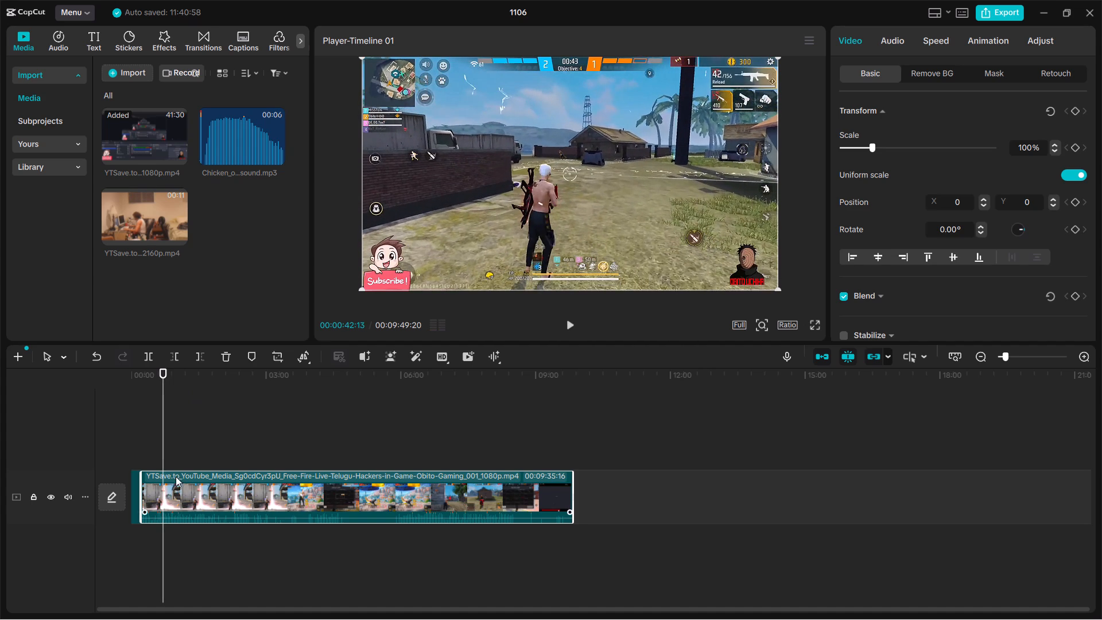
click(179, 348)
Play the brick-wall burst past the double takedown and trim away the footage between 00:00:14:04 and 00:00:15:27.
key(space)
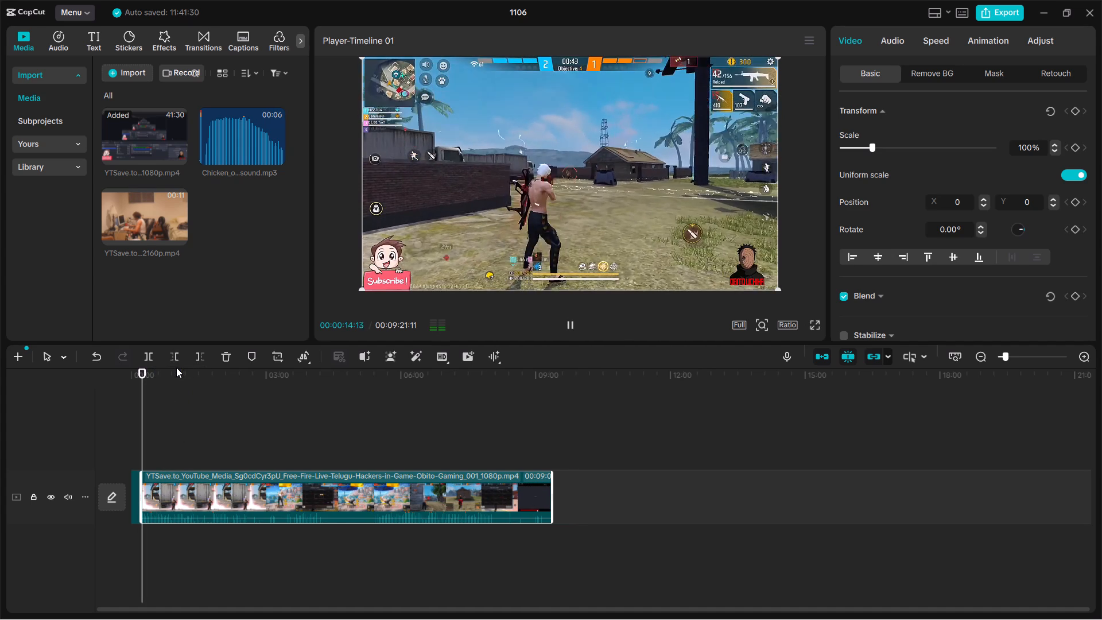
key(space)
key(space)
key(space)
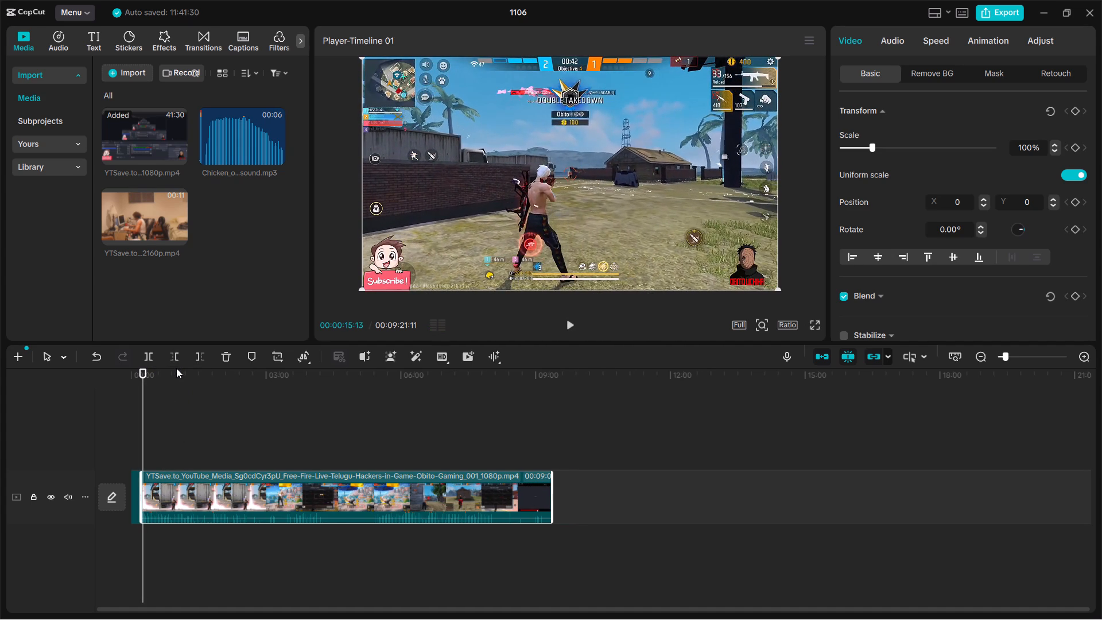
key(space)
key(space)
key(space)
key(space)
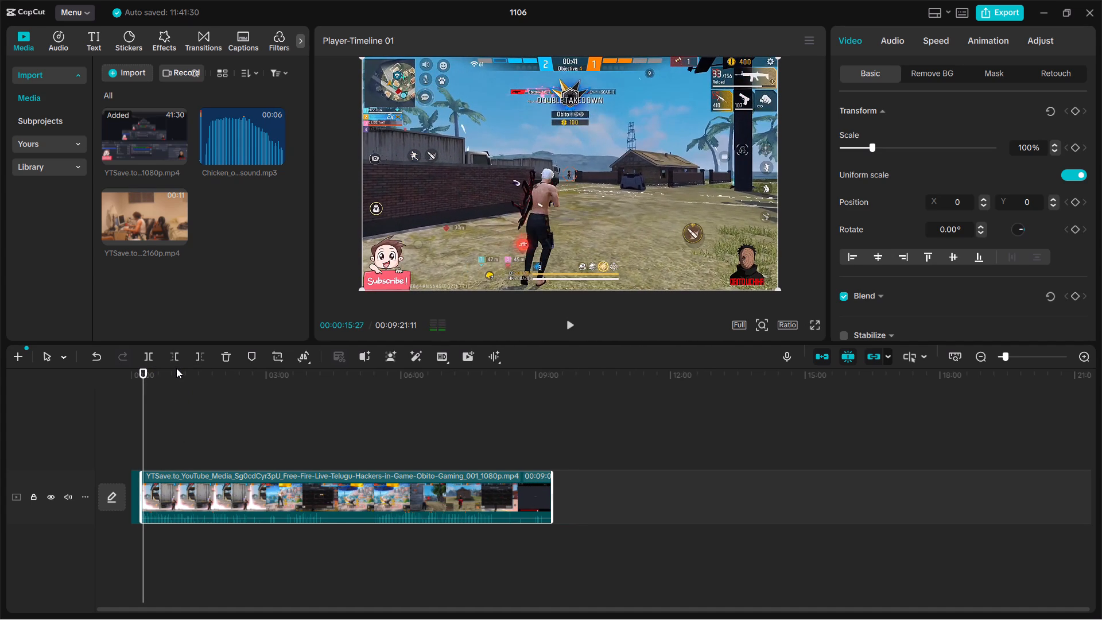
click(177, 354)
Play the remaining footage from the new cut at 00:00:14:04 to about 00:00:15:08 to check what follows.
key(space)
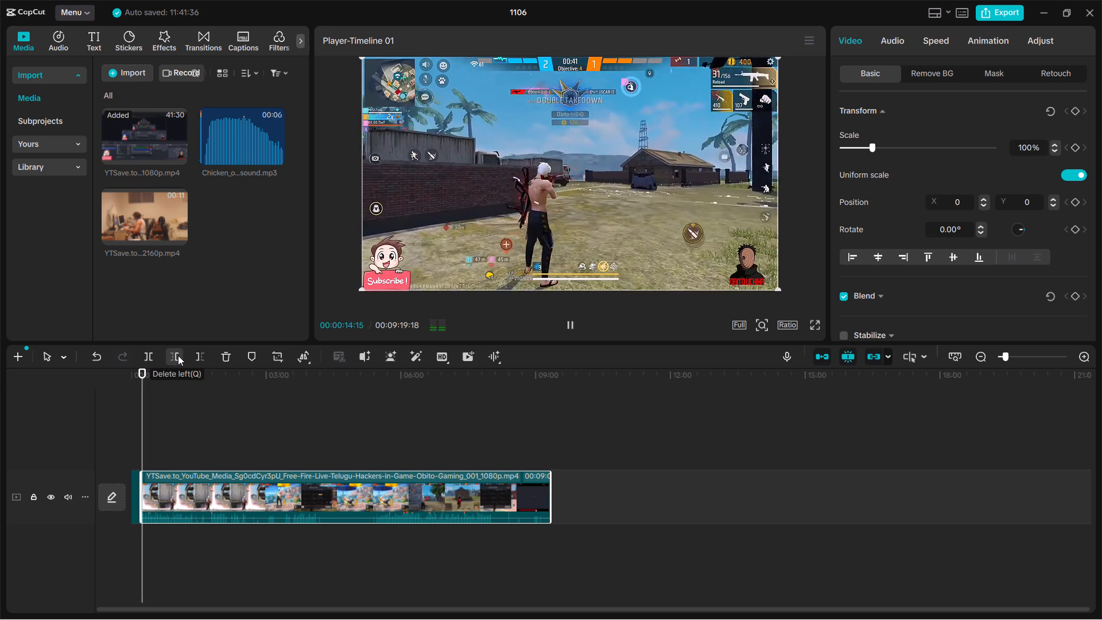
key(space)
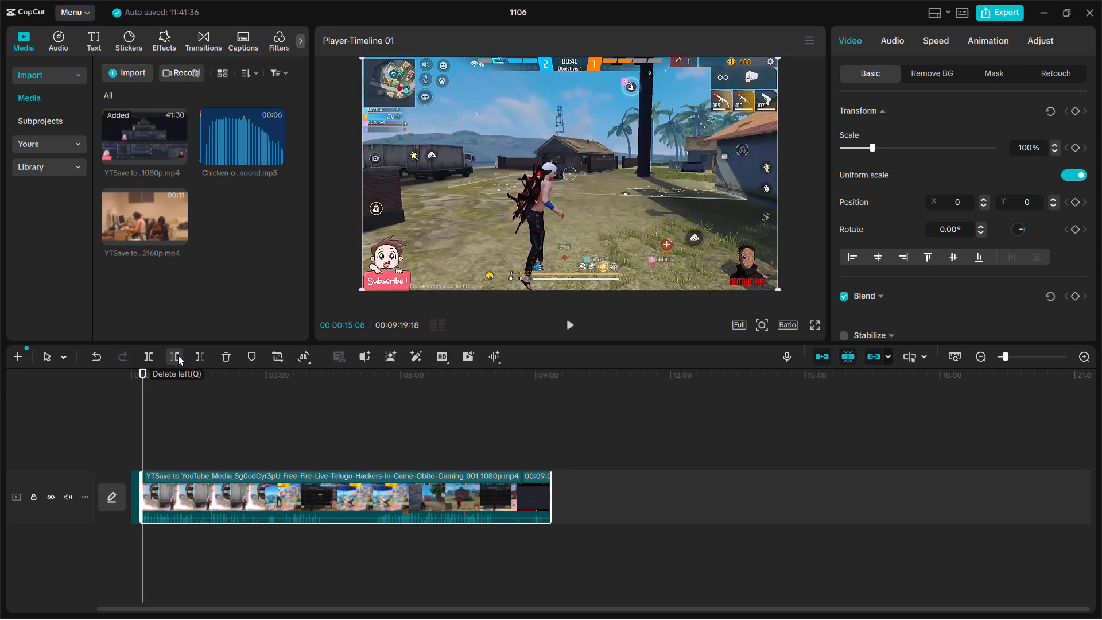
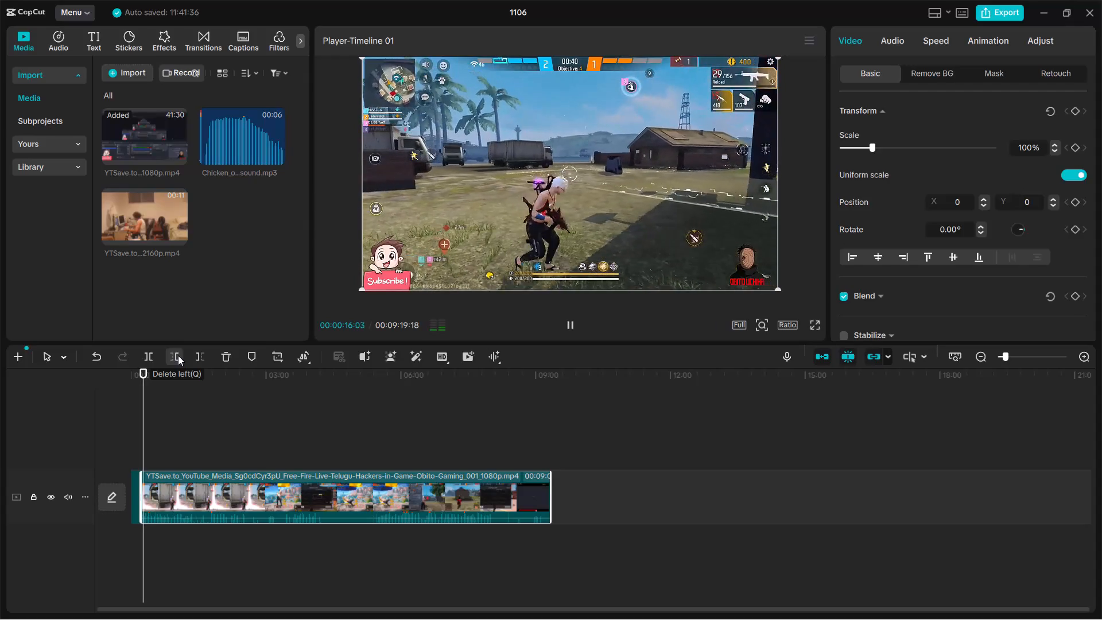
Find the aim-up toward the parked trucks before the next shots and trim away the footage between 00:00:14:04 and 00:00:23:02.
key(space)
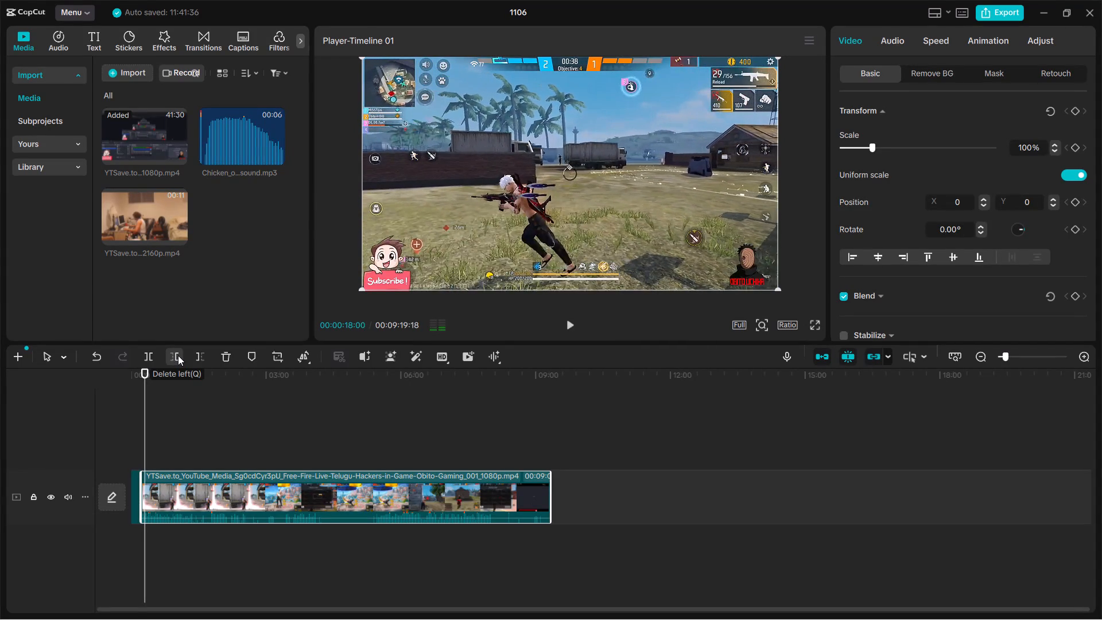
key(space)
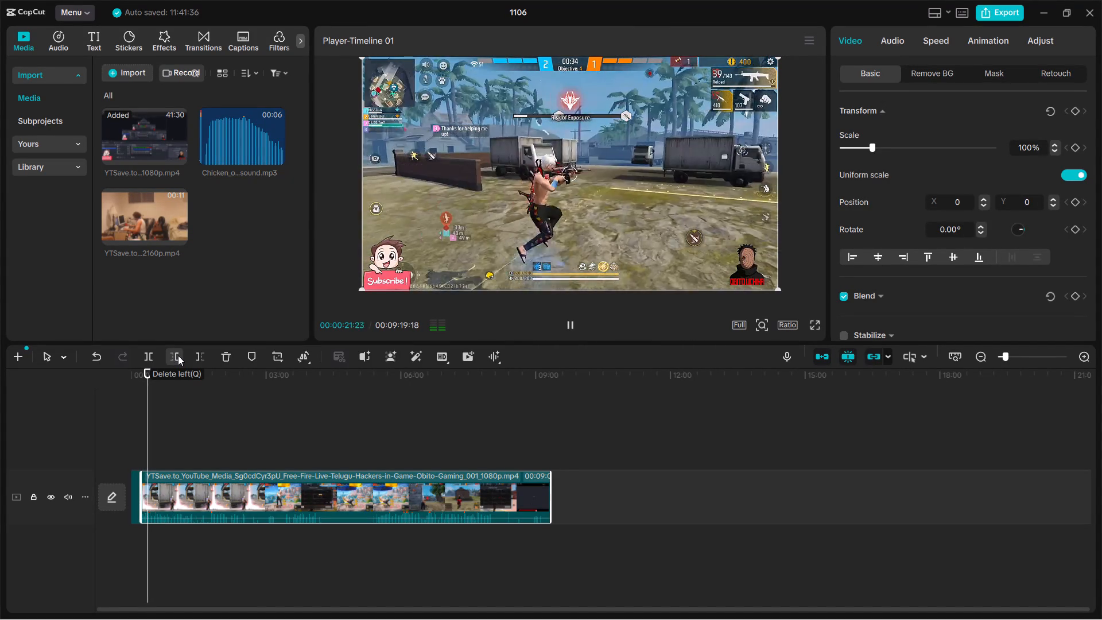
key(space)
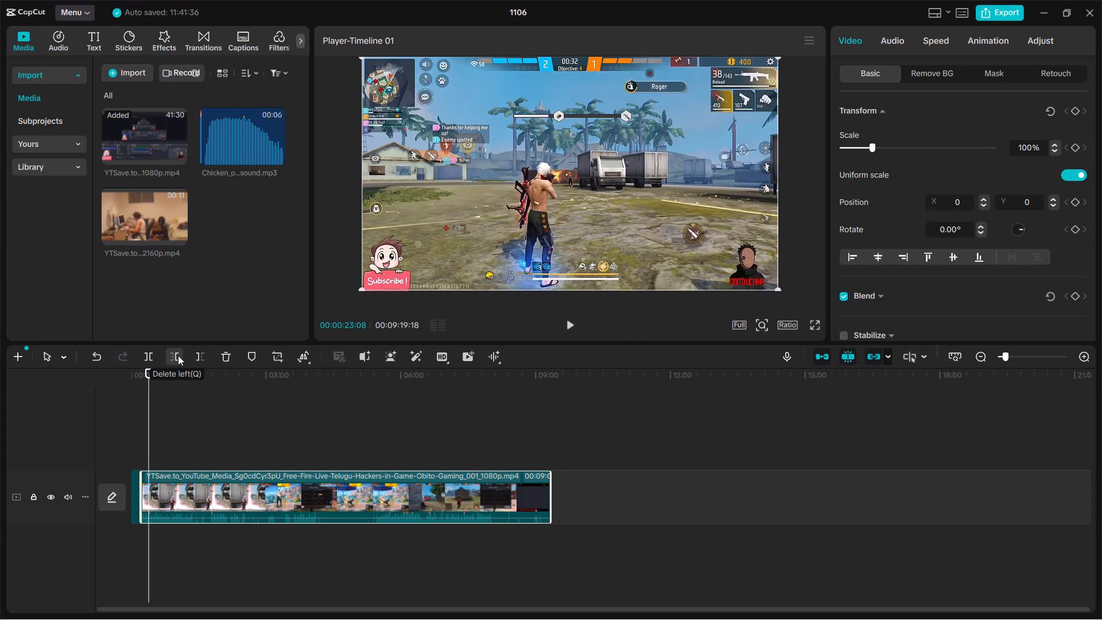
key(Left)
key(Left)
key(Left)
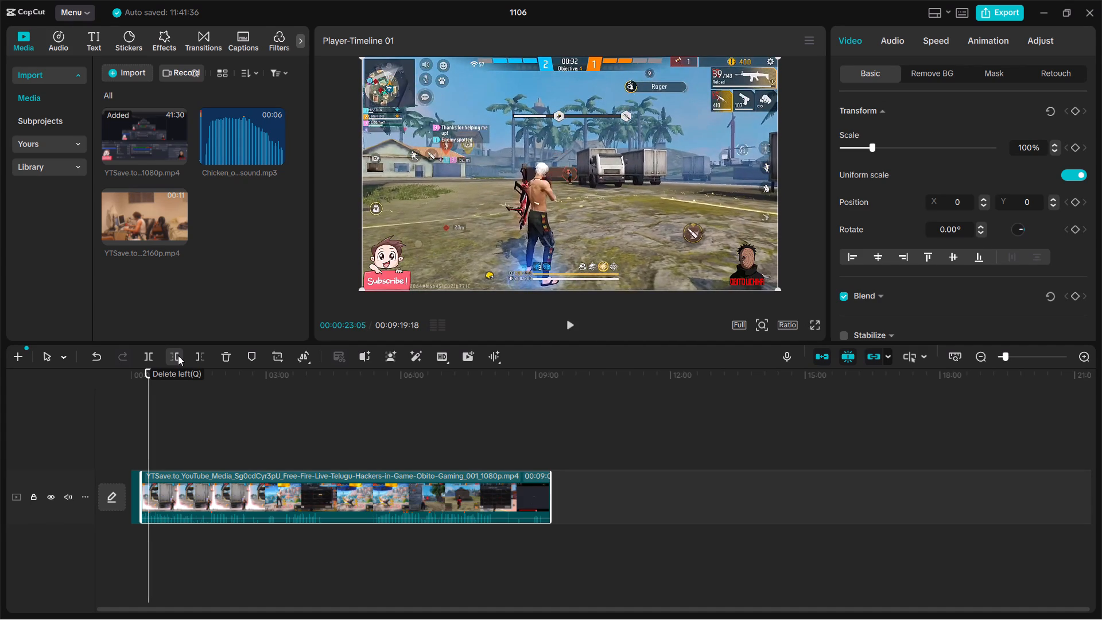
key(Left)
key(Left)
key(Left)
click(170, 357)
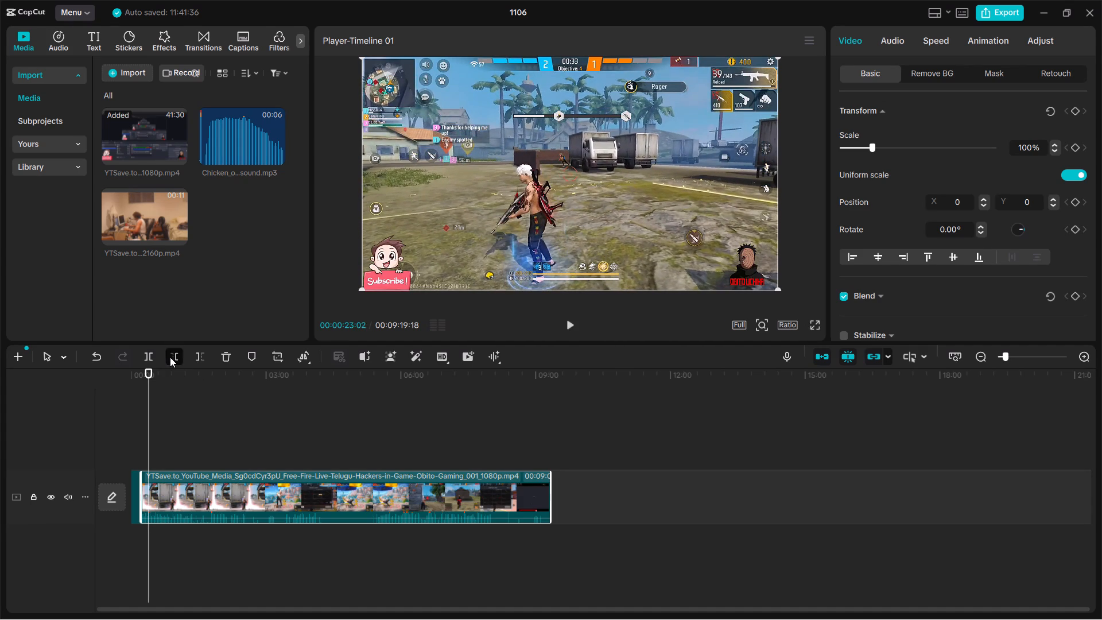
Play the burst toward the trucks through the takedown and split the clip at about 00:00:15.
key(space)
key(space)
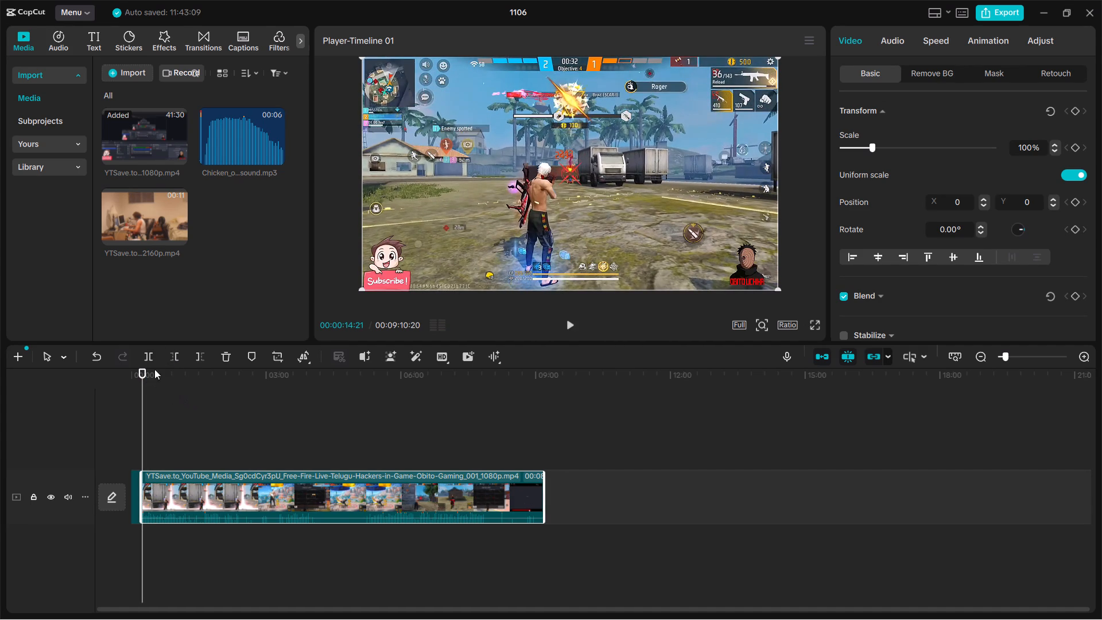
key(space)
click(148, 362)
Find the moment beside the blue house before the next shots and trim away the footage from the last split to 00:00:22:20.
key(space)
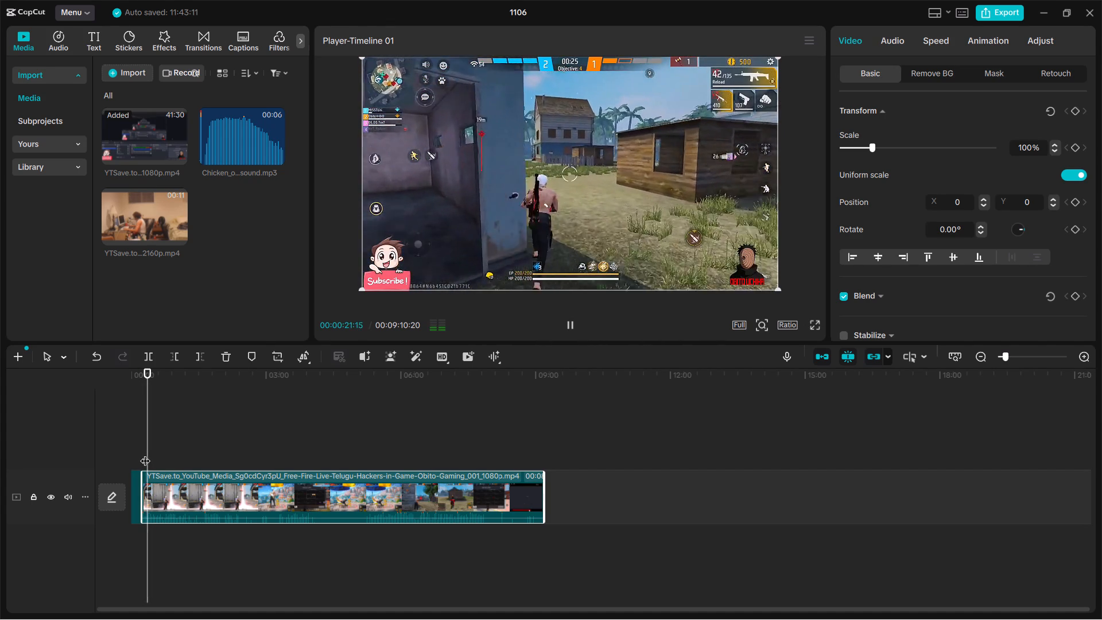
key(space)
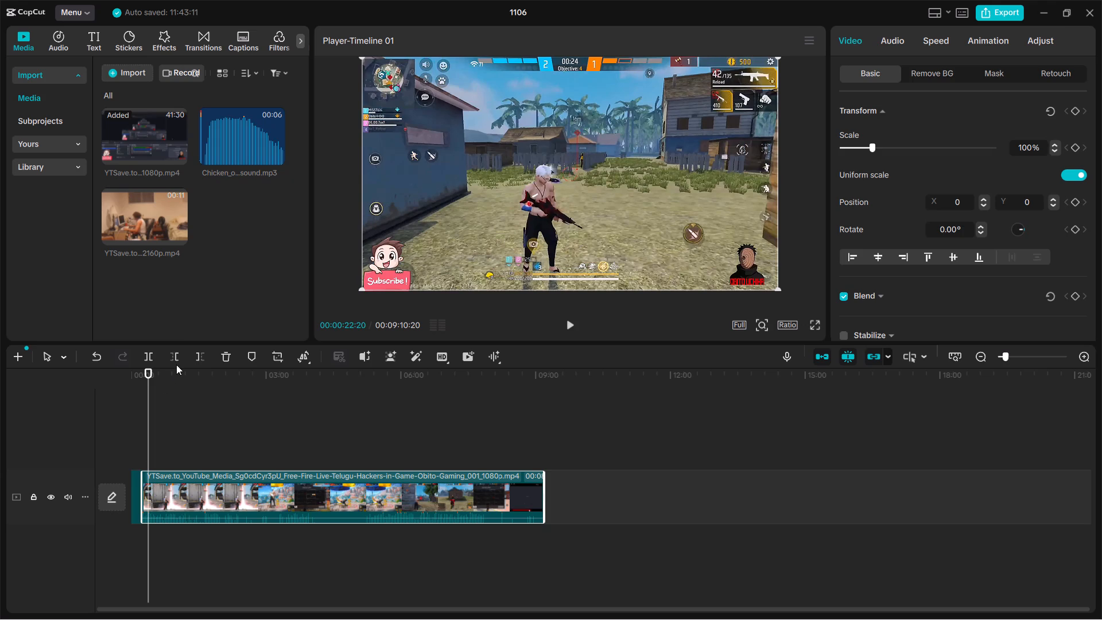
click(177, 358)
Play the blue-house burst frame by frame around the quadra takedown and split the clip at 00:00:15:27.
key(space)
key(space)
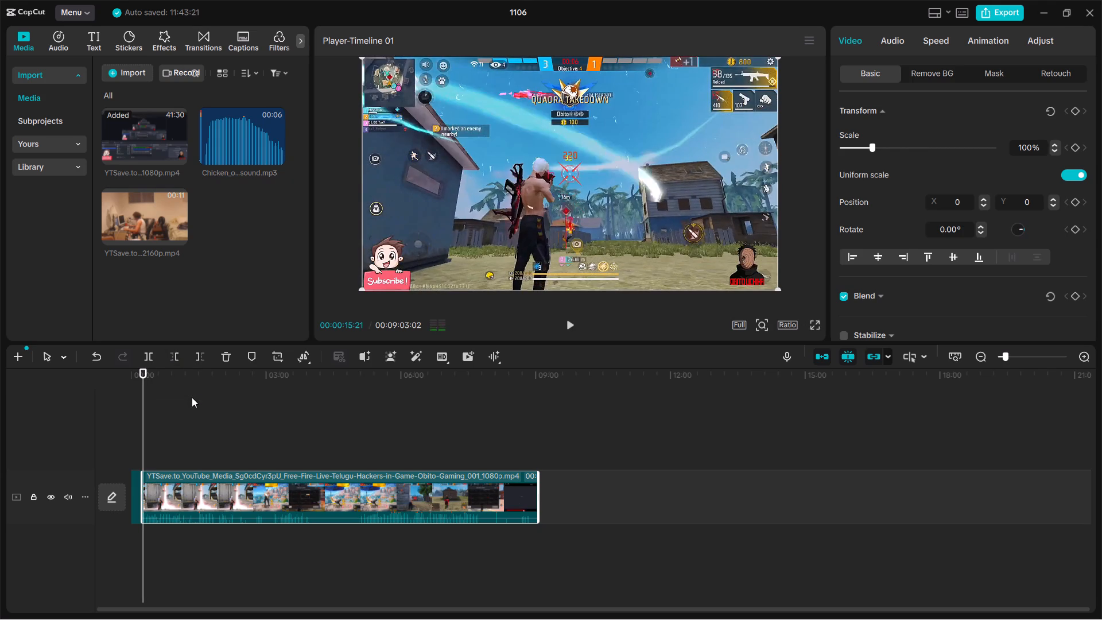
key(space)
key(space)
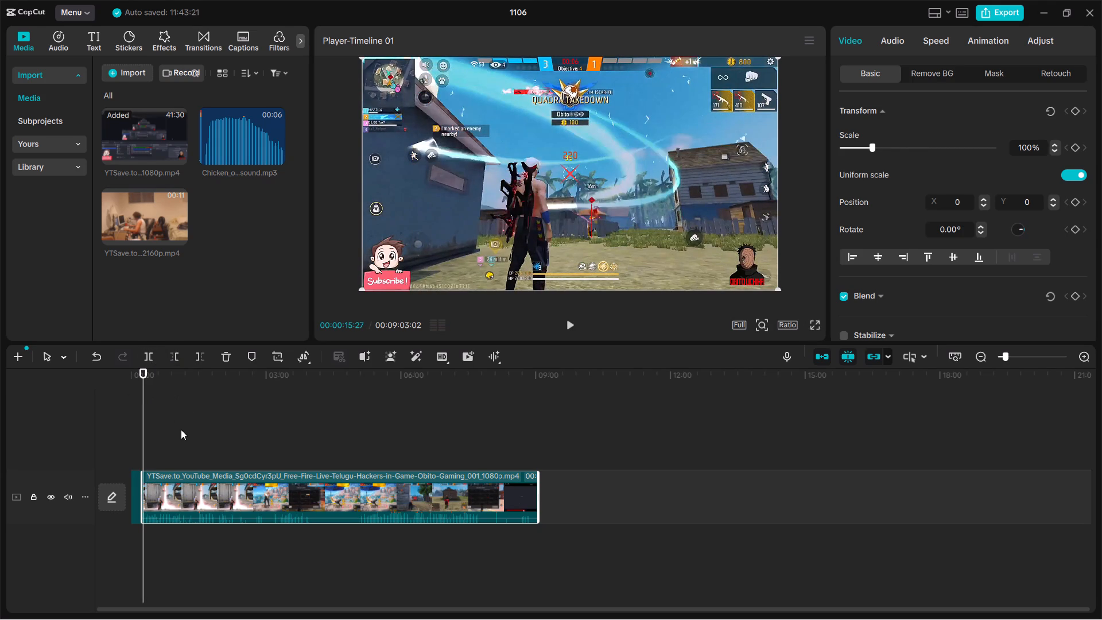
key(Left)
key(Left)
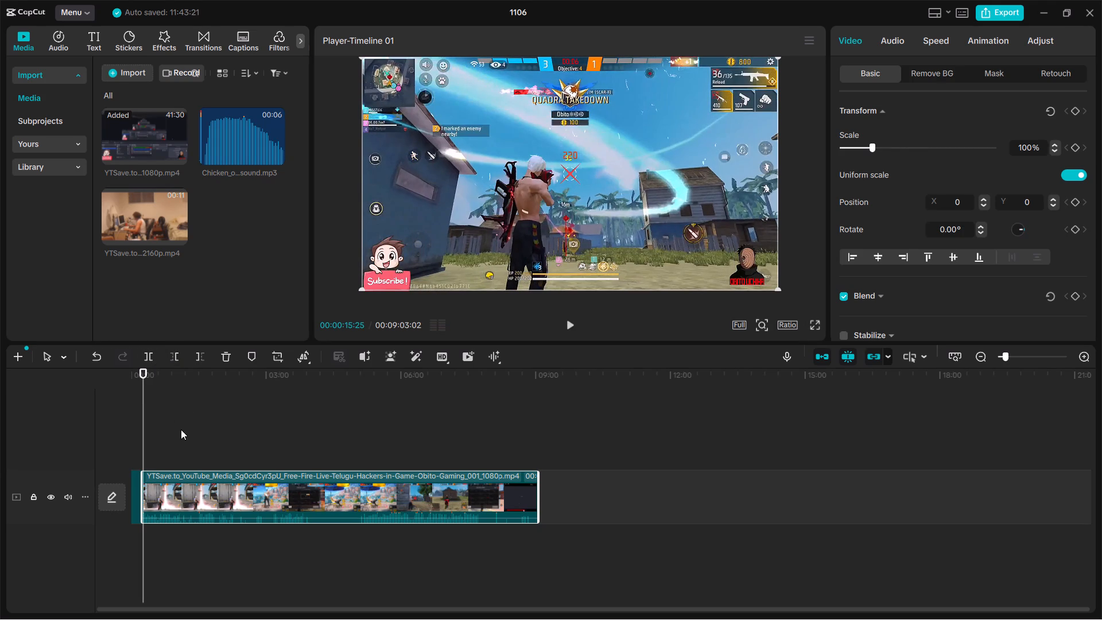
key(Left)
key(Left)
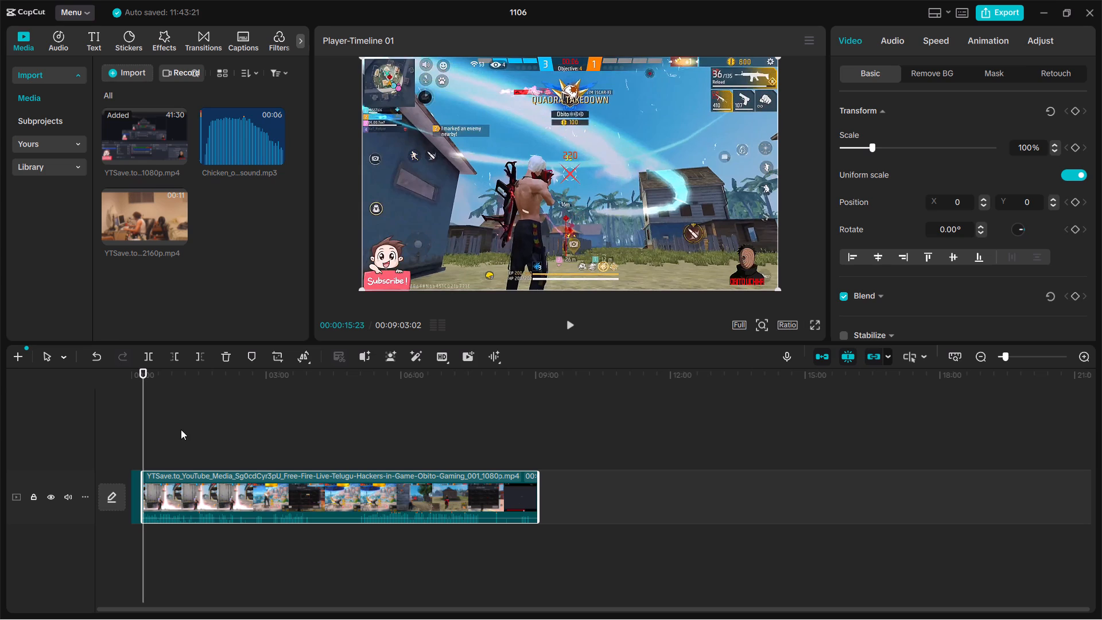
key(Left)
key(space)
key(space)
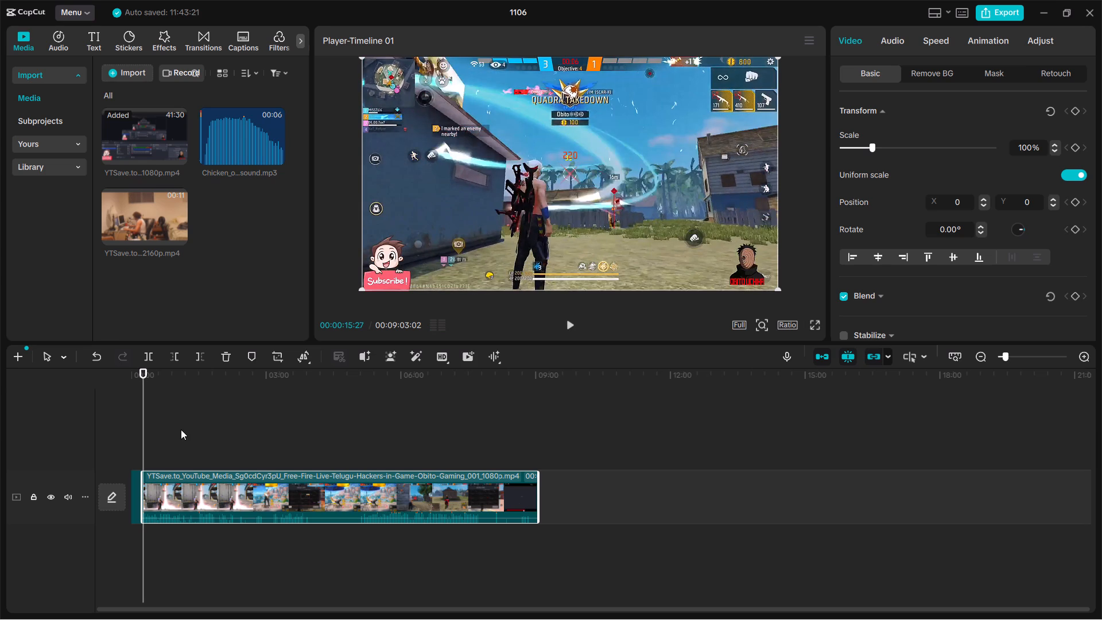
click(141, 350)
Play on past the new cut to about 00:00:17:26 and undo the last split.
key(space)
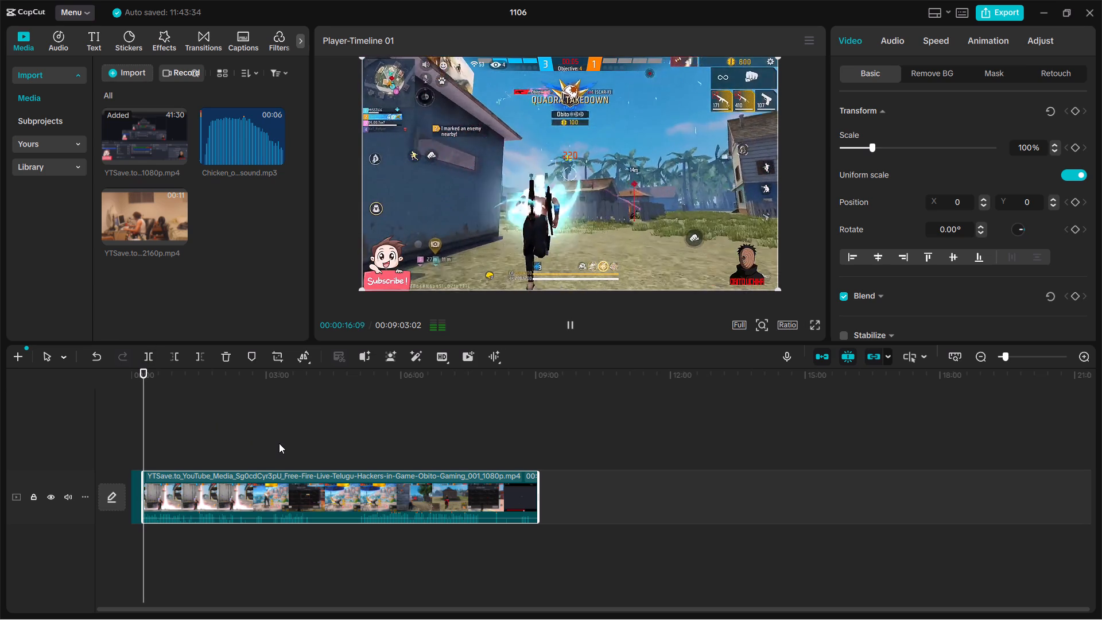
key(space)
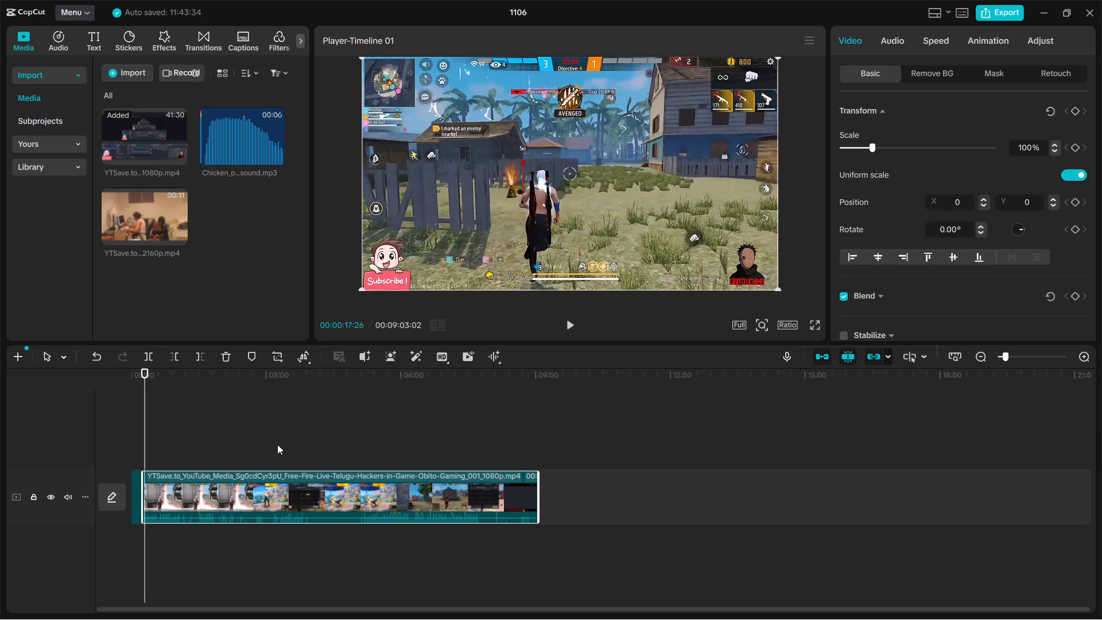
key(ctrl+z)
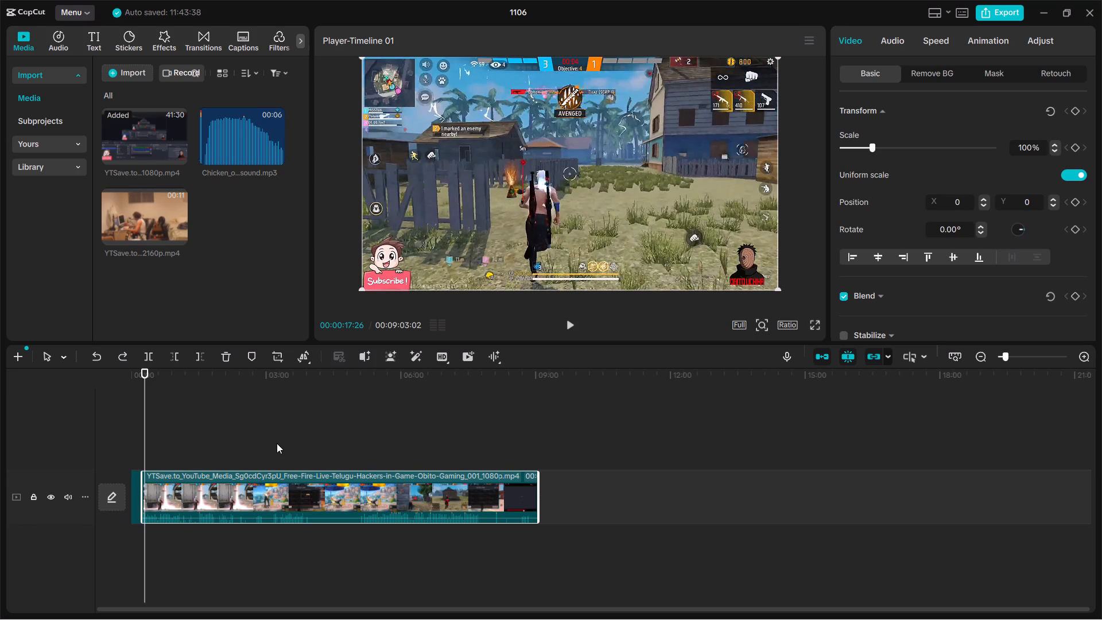
Replay the blue-house burst on a closer timeline view and split the clip after the quadra takedown at 00:00:15:29.
click(1019, 355)
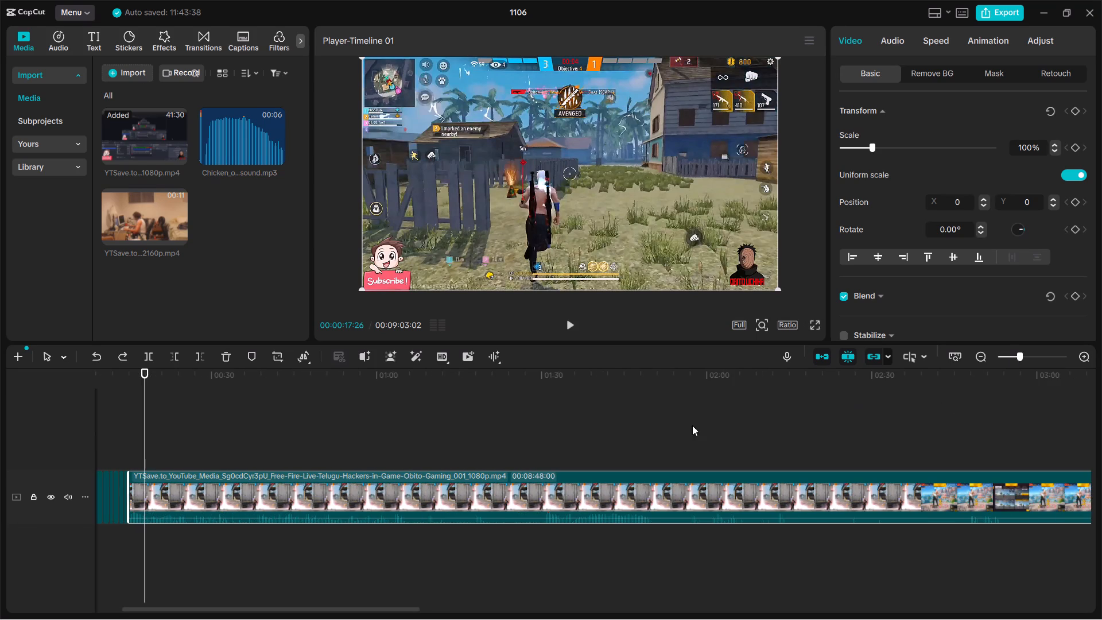
click(135, 440)
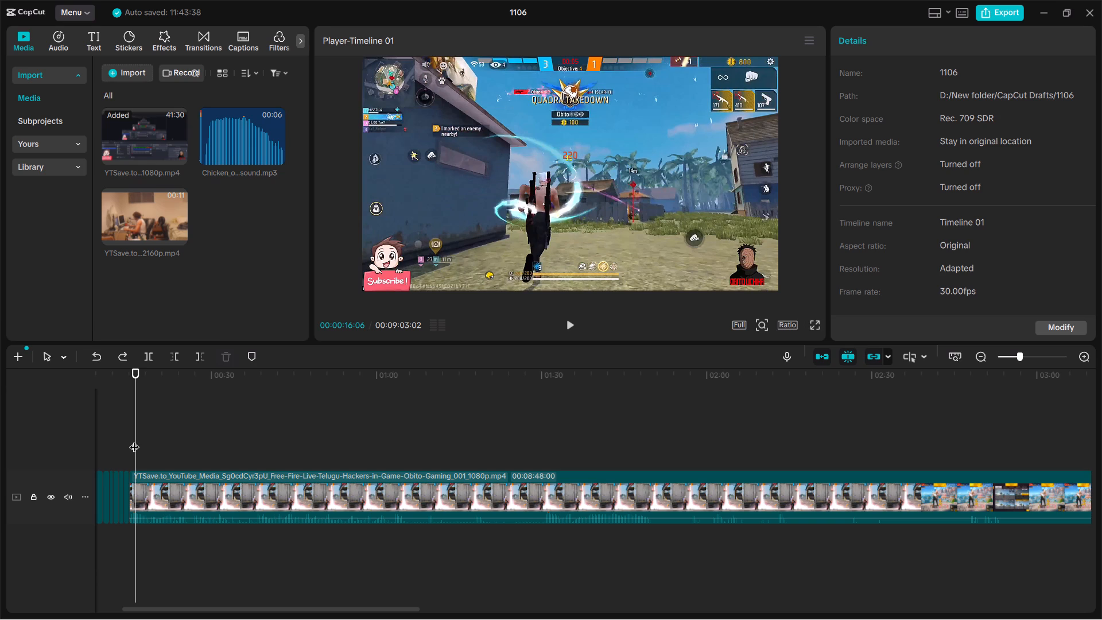
click(129, 433)
key(space)
key(space)
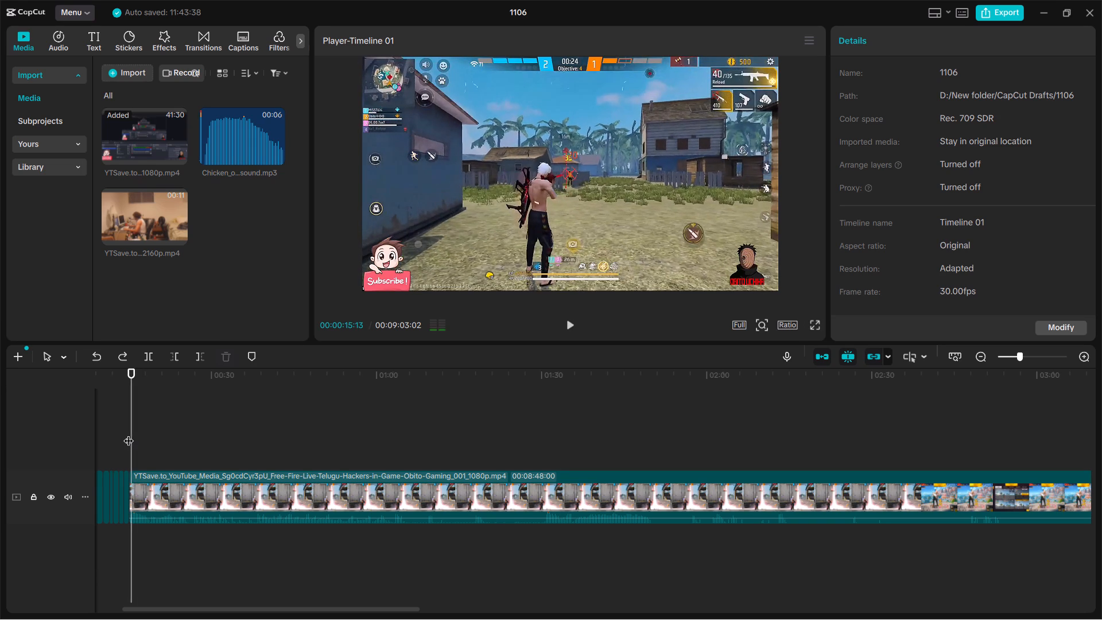
key(space)
key(space)
key(space)
key(space)
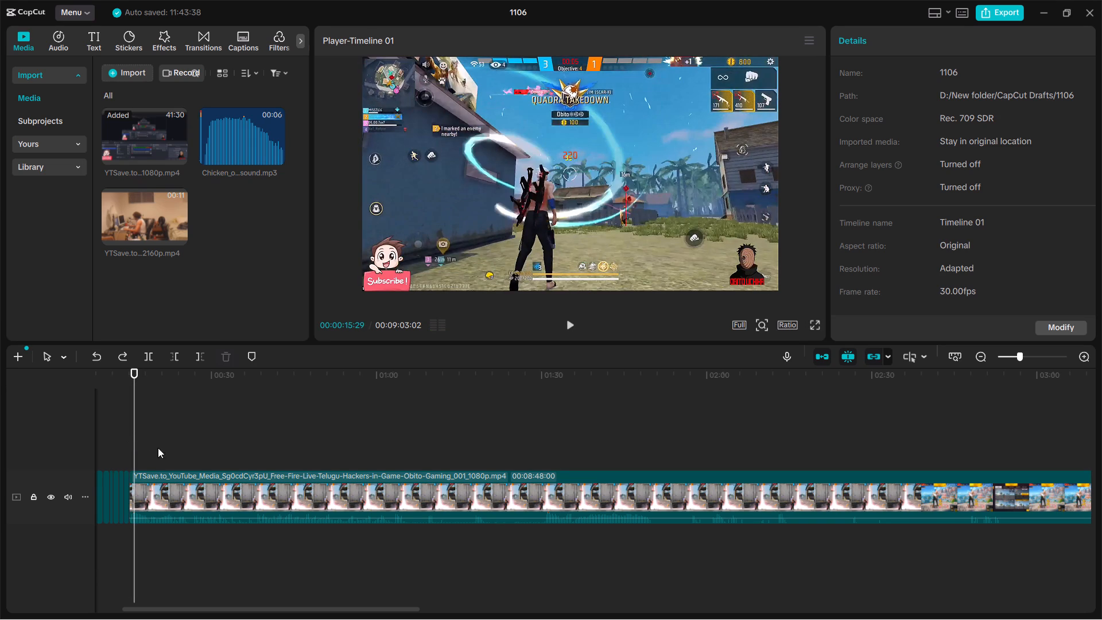
click(151, 362)
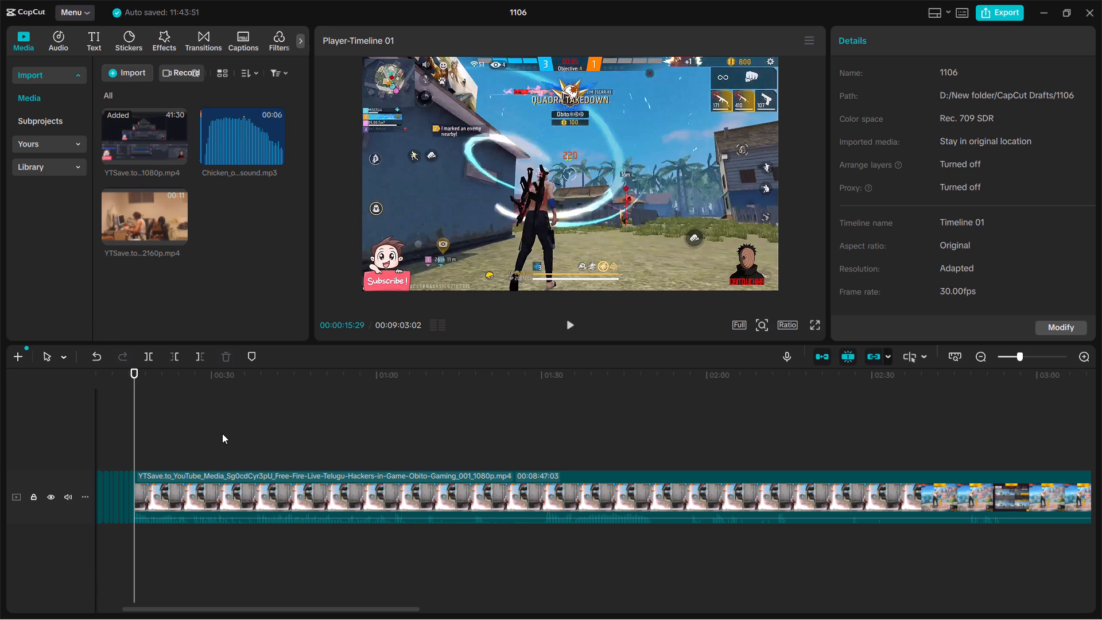
Review the remaining footage from 00:00:15:29 to about 00:07:22 for further gunfight moments worth keeping.
key(space)
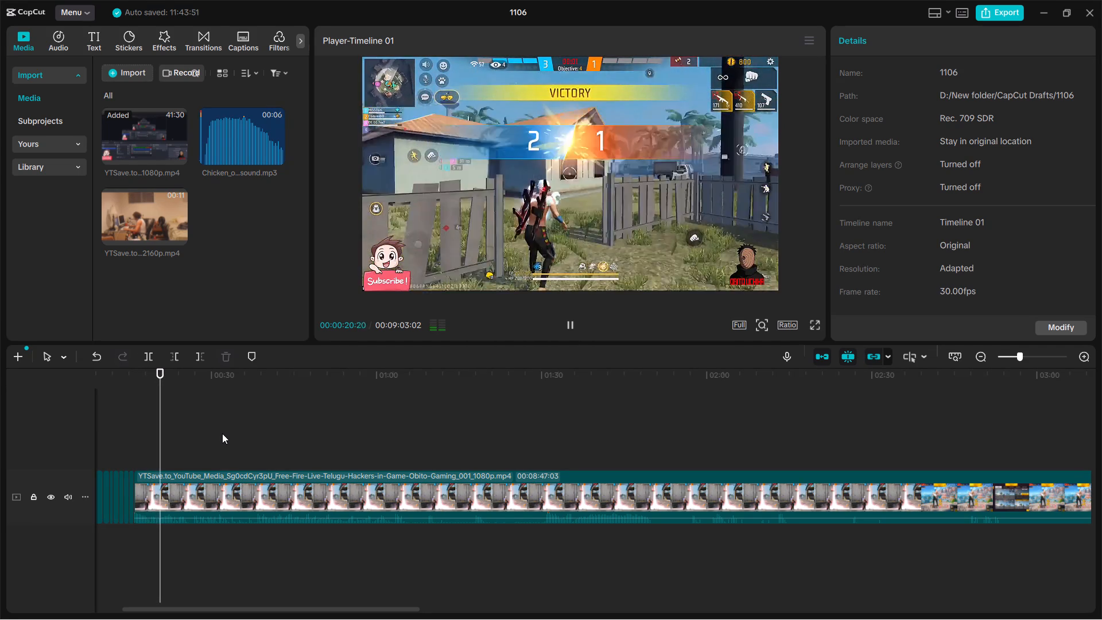
click(1009, 358)
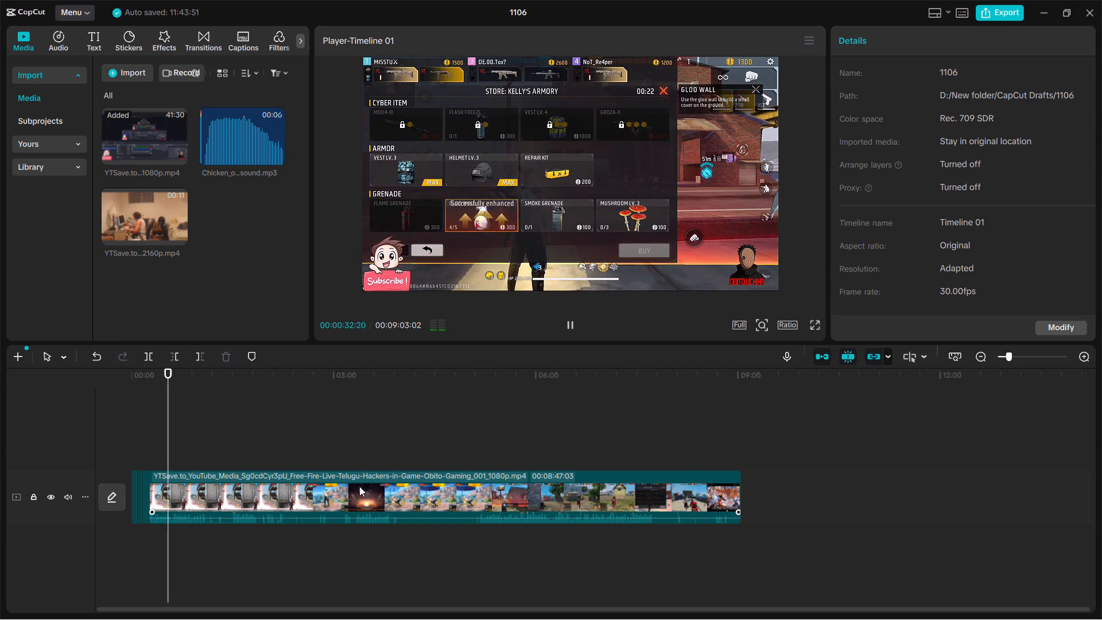
drag(170, 440, 182, 440)
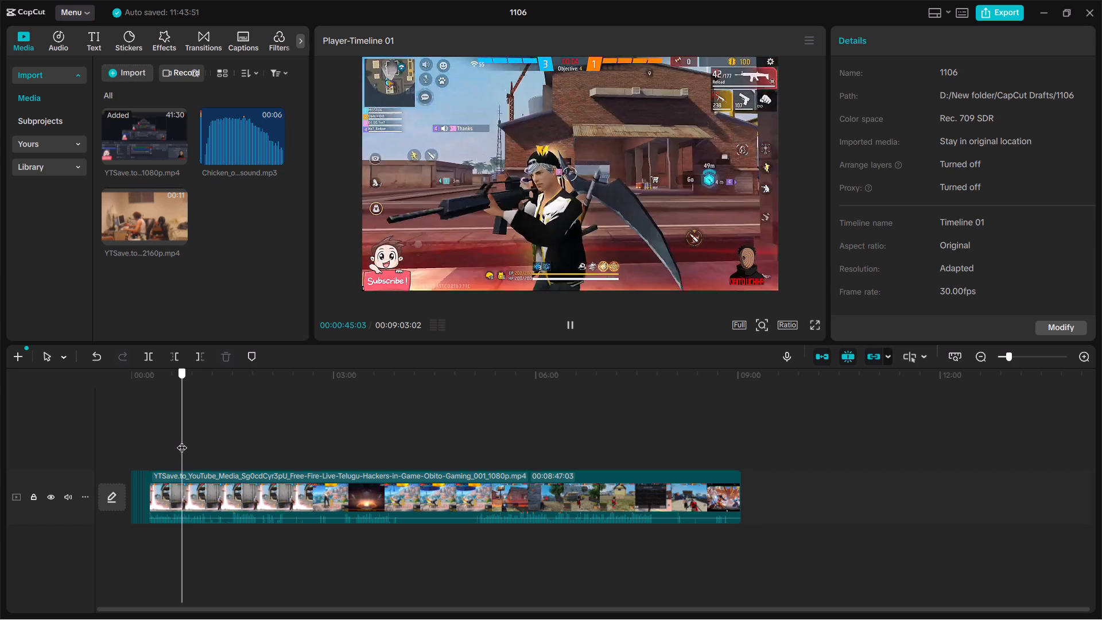
drag(182, 440, 191, 441)
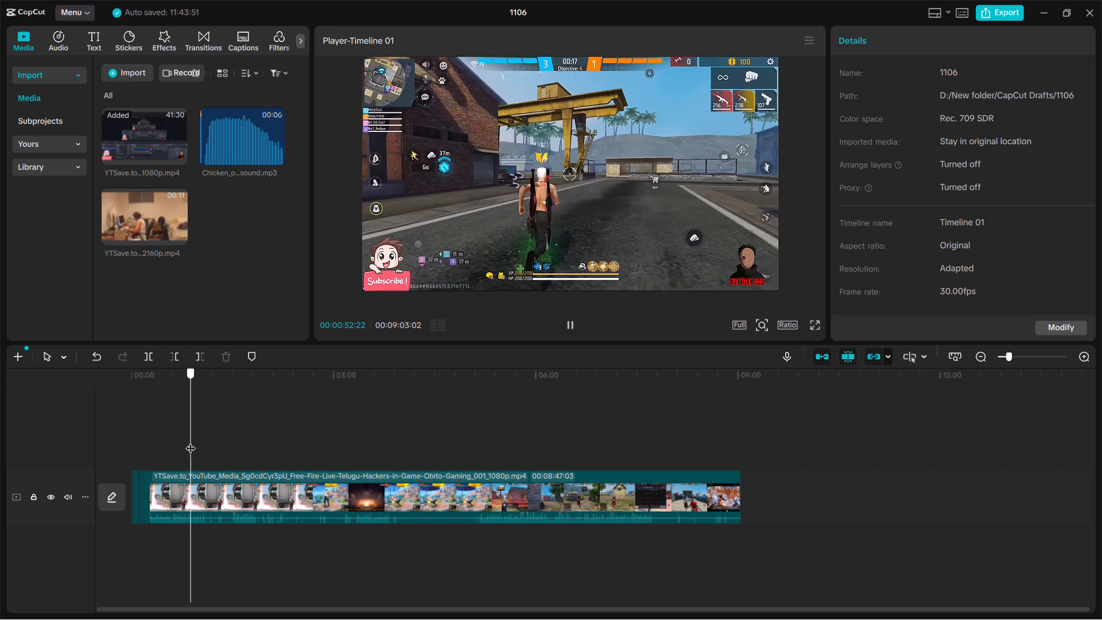
drag(191, 441, 246, 445)
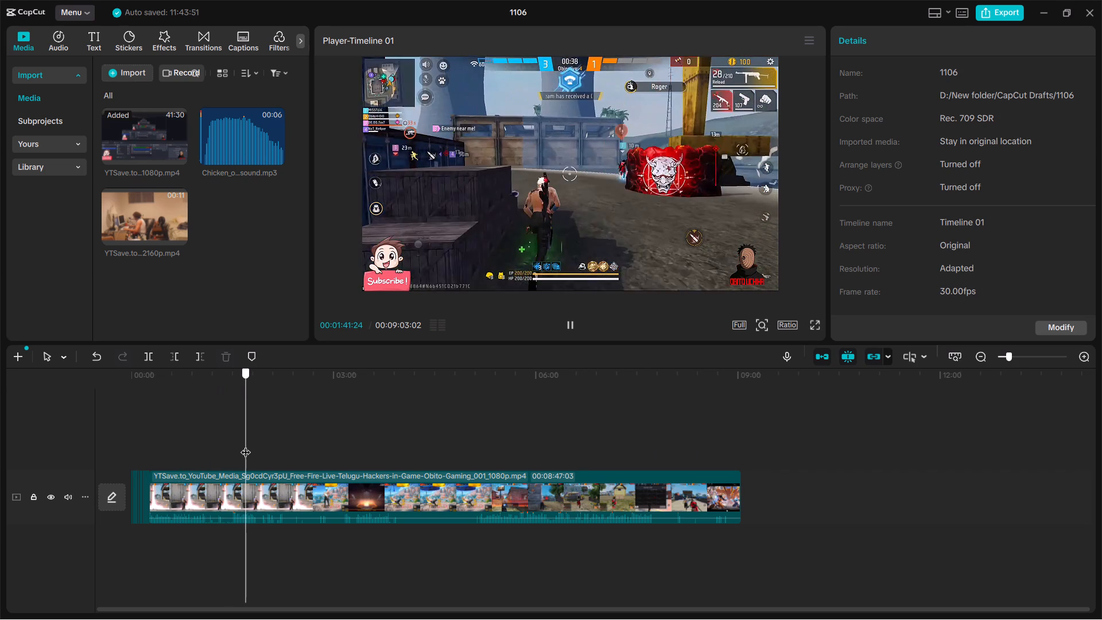
drag(246, 445, 306, 450)
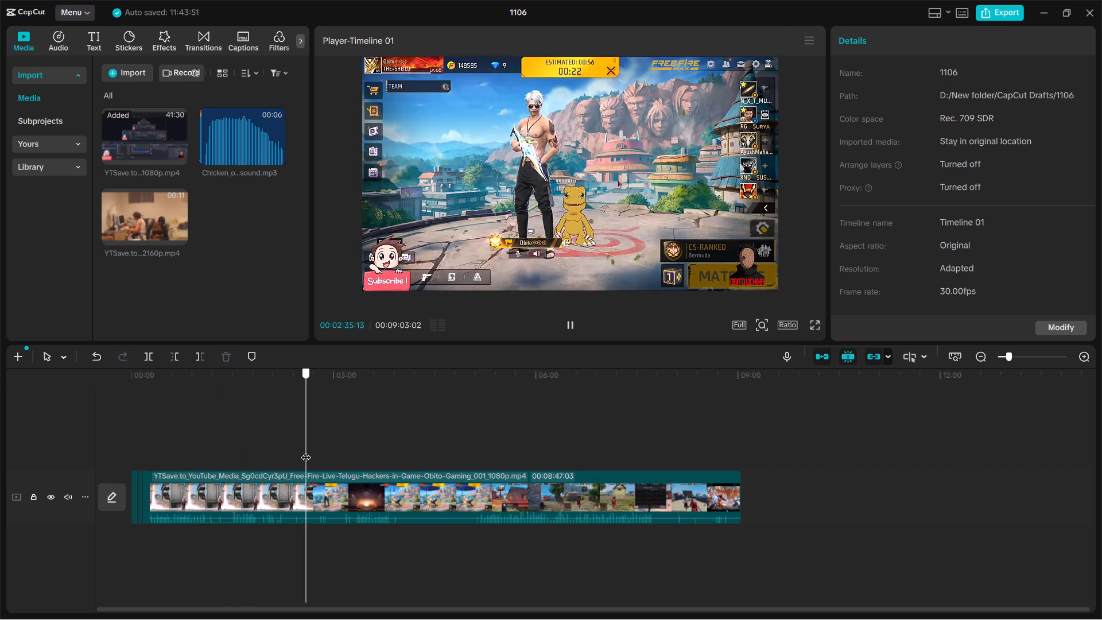
drag(306, 450, 369, 453)
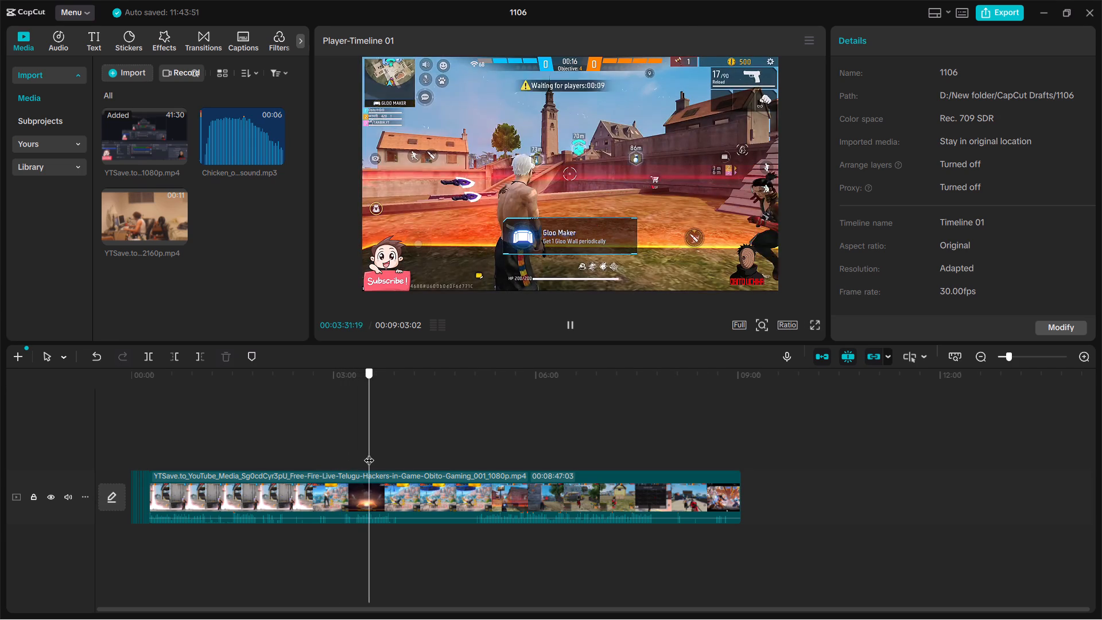
drag(369, 453, 412, 456)
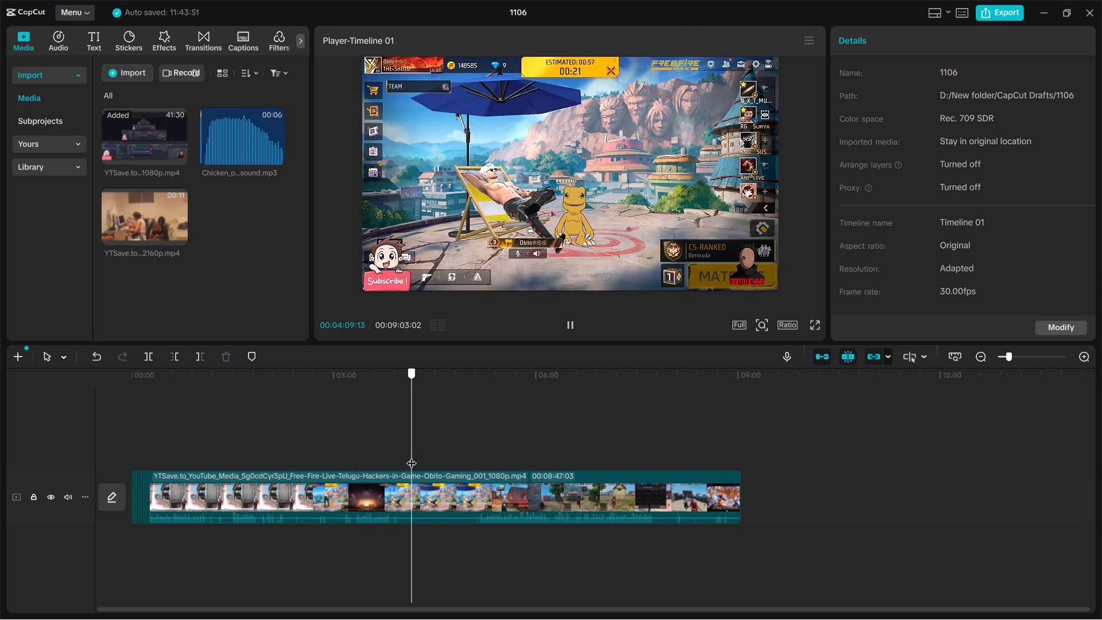
drag(412, 456, 486, 454)
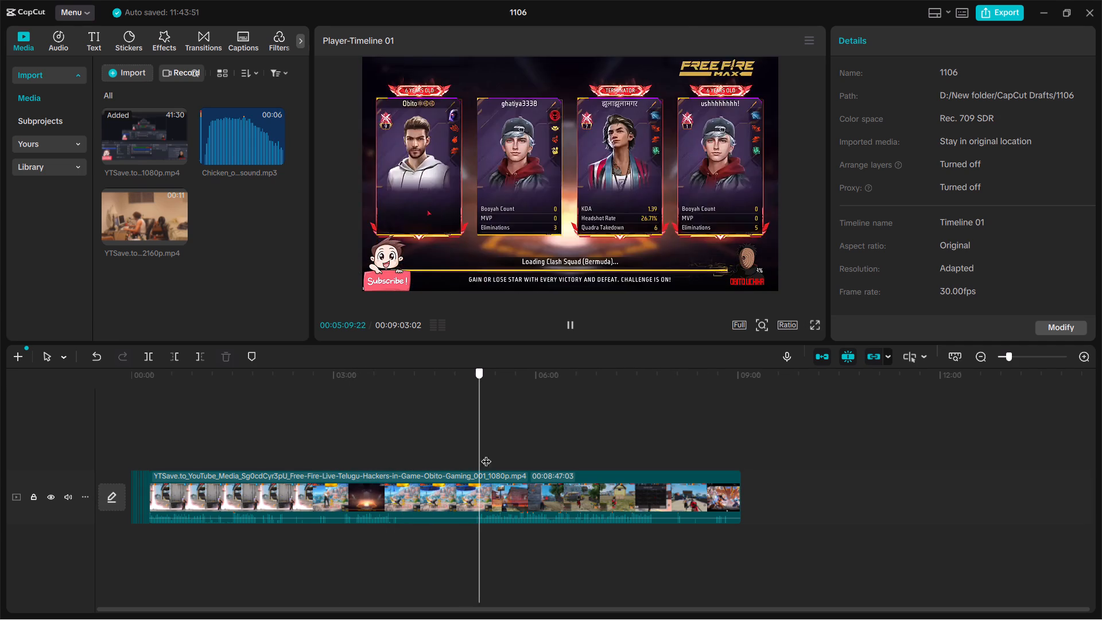
drag(486, 454, 520, 455)
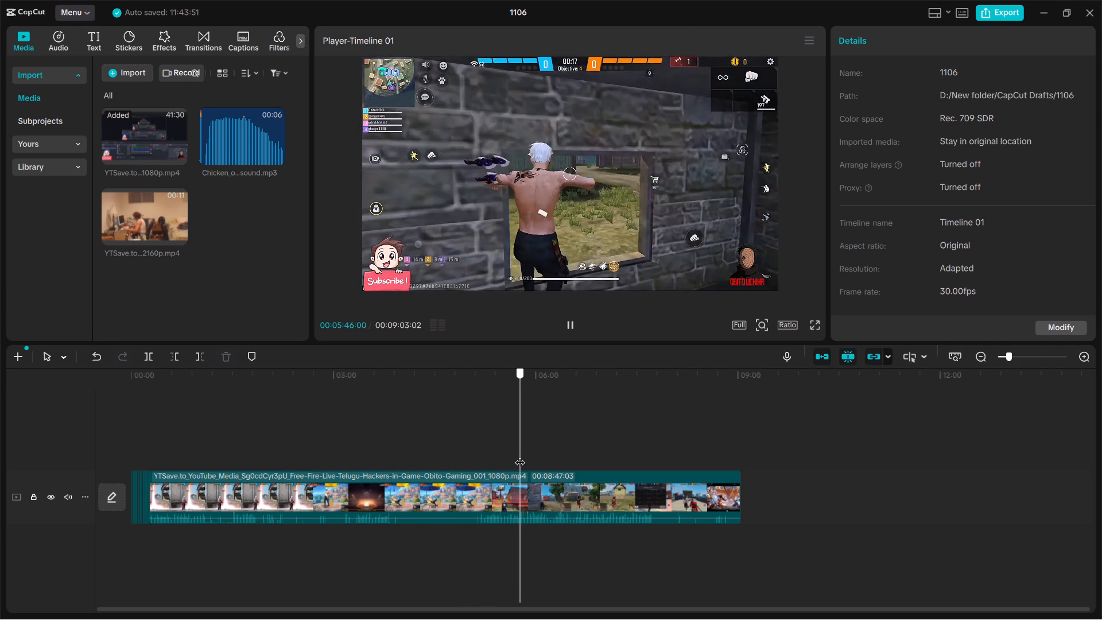
drag(520, 455, 554, 459)
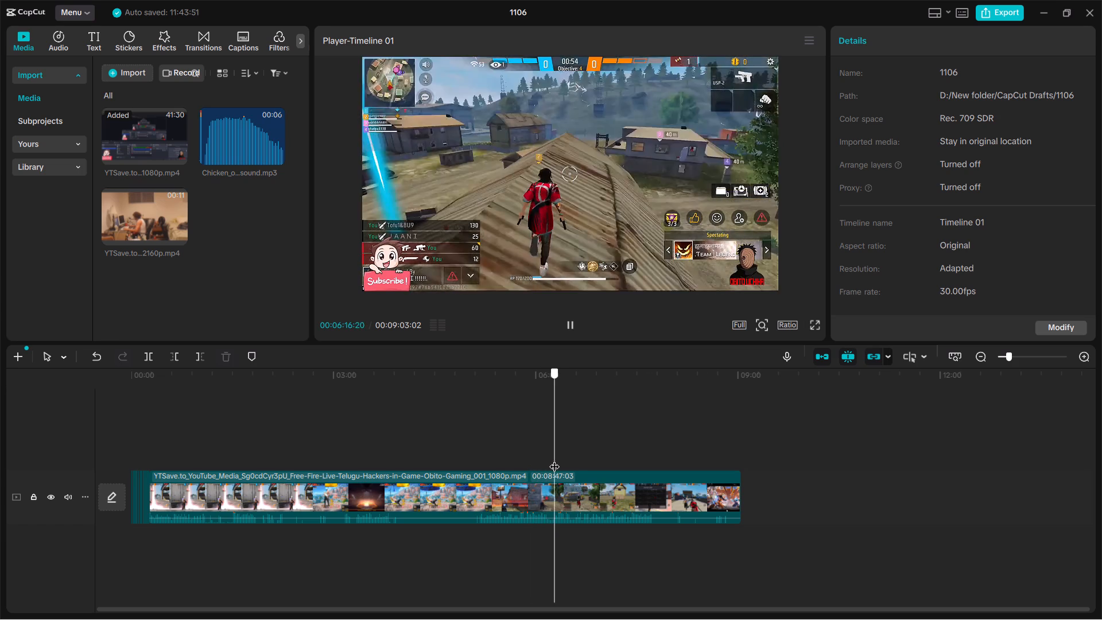
drag(554, 459, 602, 462)
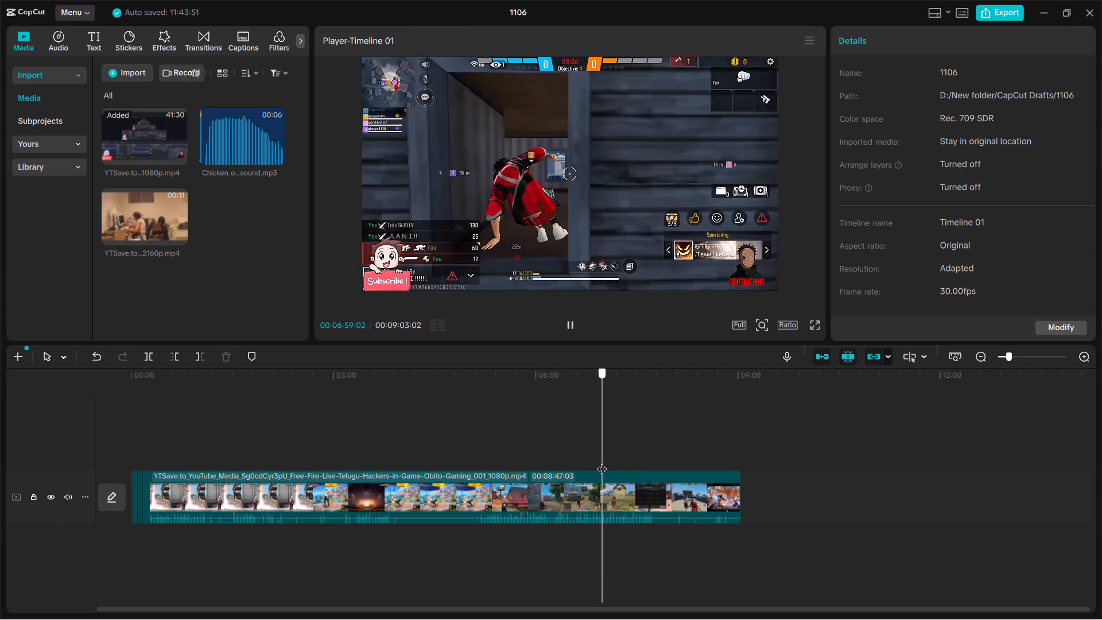
drag(602, 462, 628, 462)
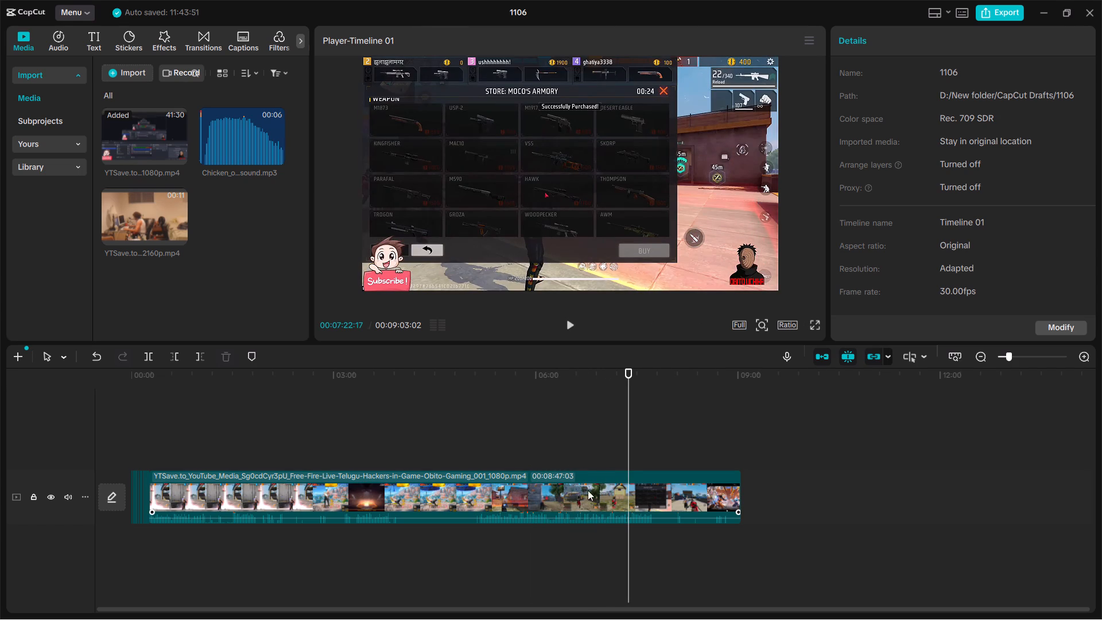
Delete the long remaining gameplay clip after the cut at 00:00:15:29.
click(584, 490)
key(Delete)
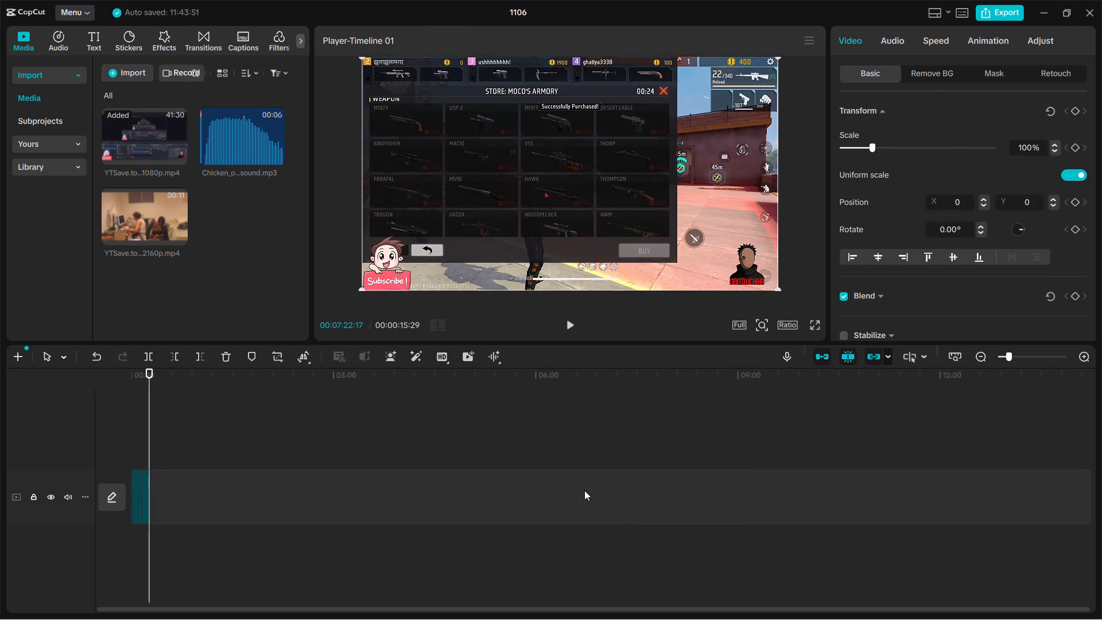
Play the assembled highlights cut through from 00:00:00:00 to its end at 00:00:15:29.
drag(152, 445, 94, 443)
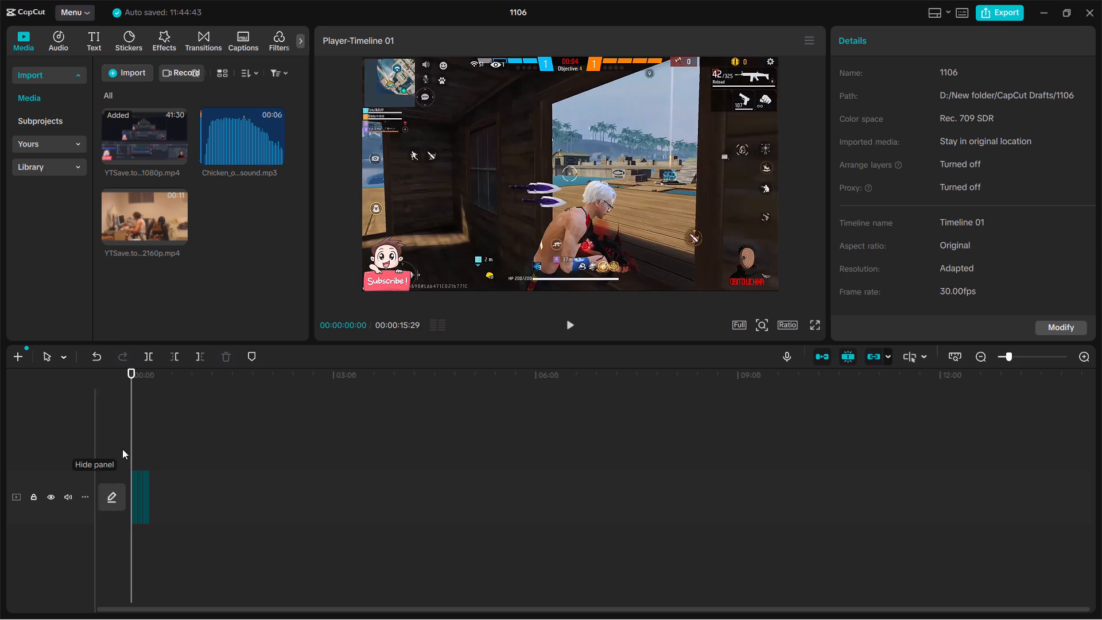
click(1022, 359)
click(1018, 358)
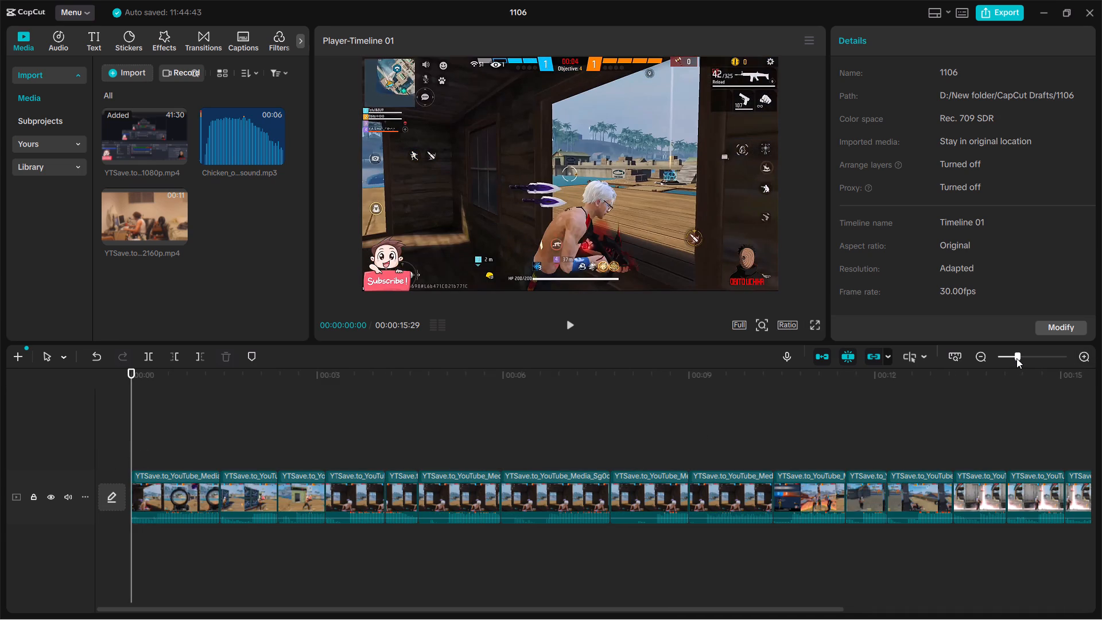
click(1010, 356)
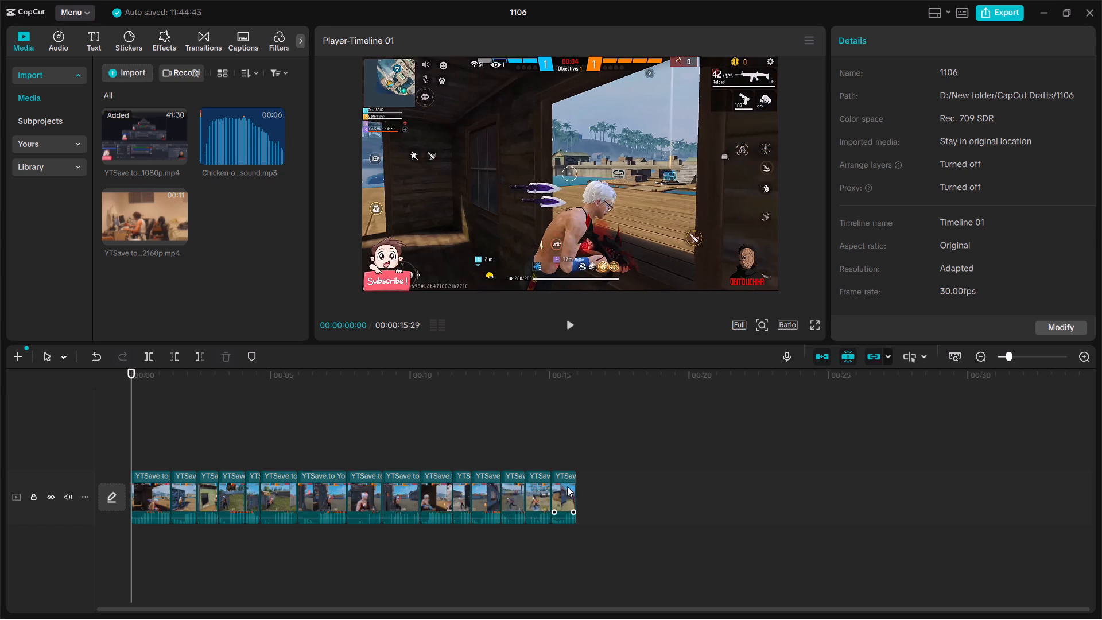
key(space)
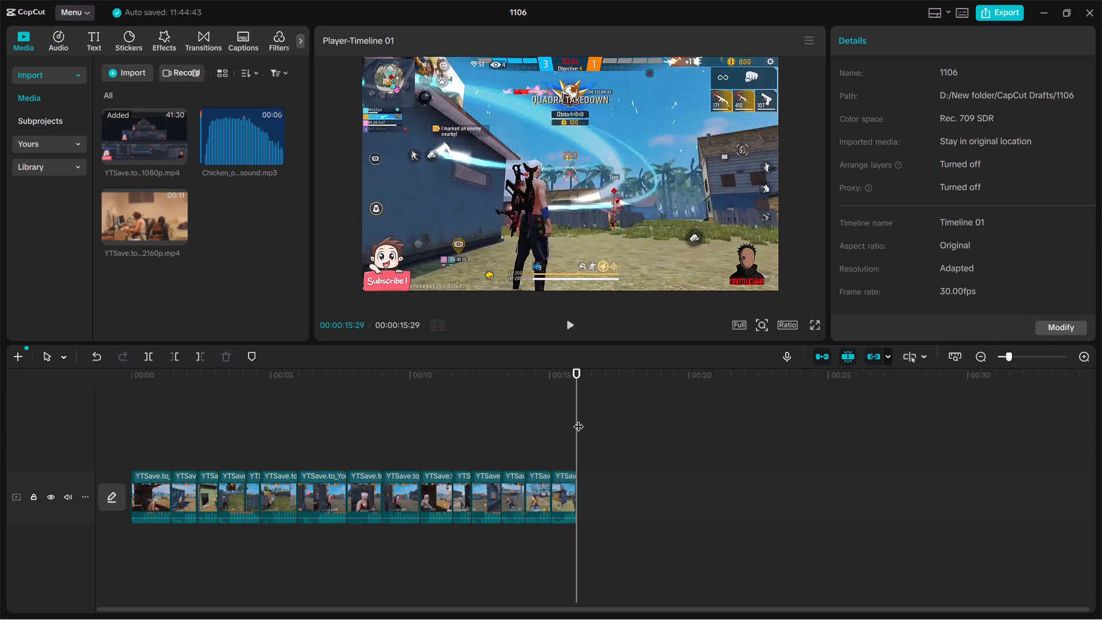
Return to the start of the timeline and set the project's aspect ratio to 3:4.
drag(579, 419, 111, 423)
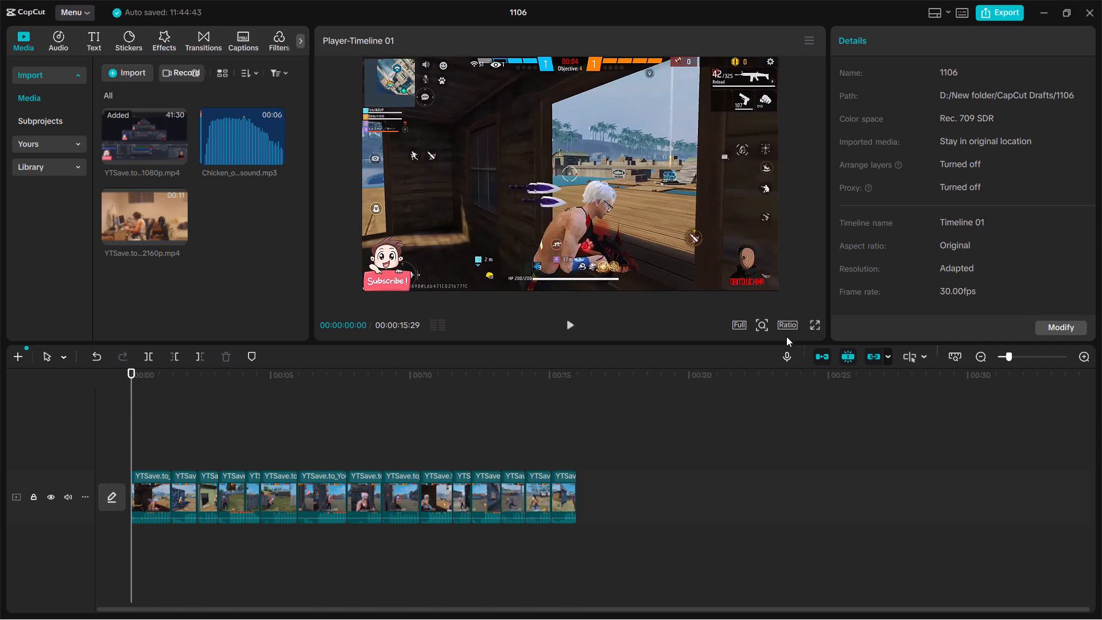
click(788, 323)
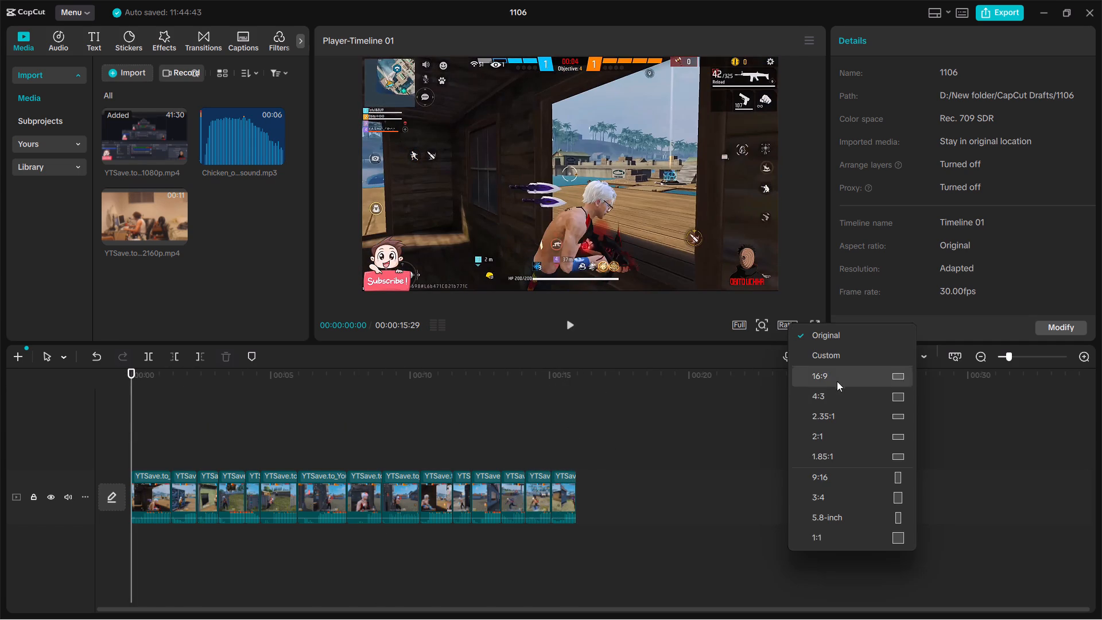
click(868, 502)
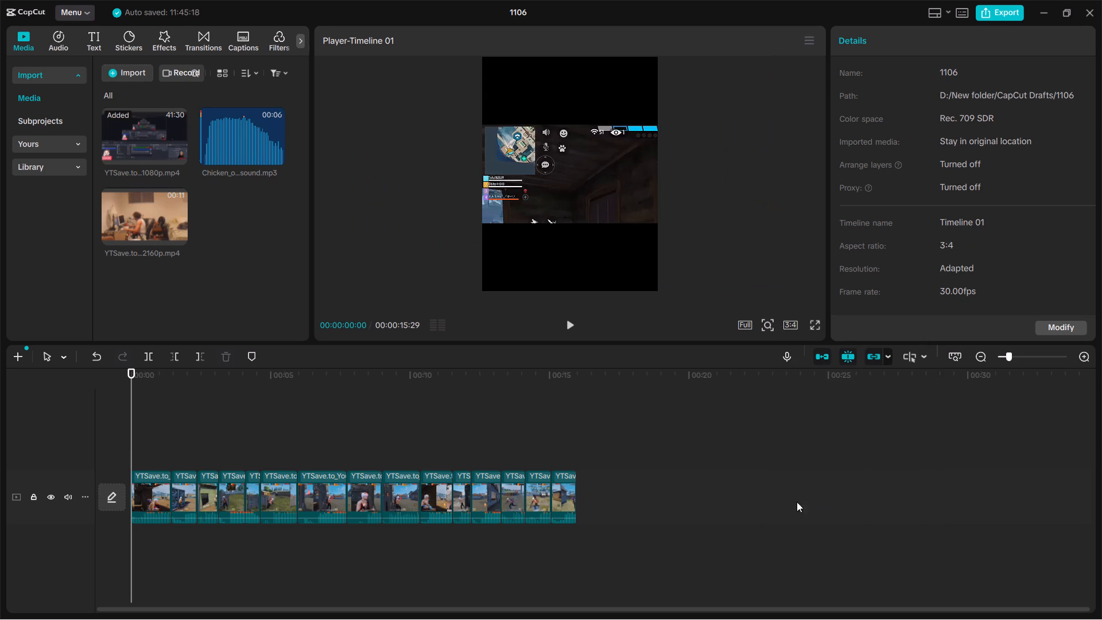
Enlarge the first clip to 237% so it fills the 3:4 frame, keeping it centred.
key(space)
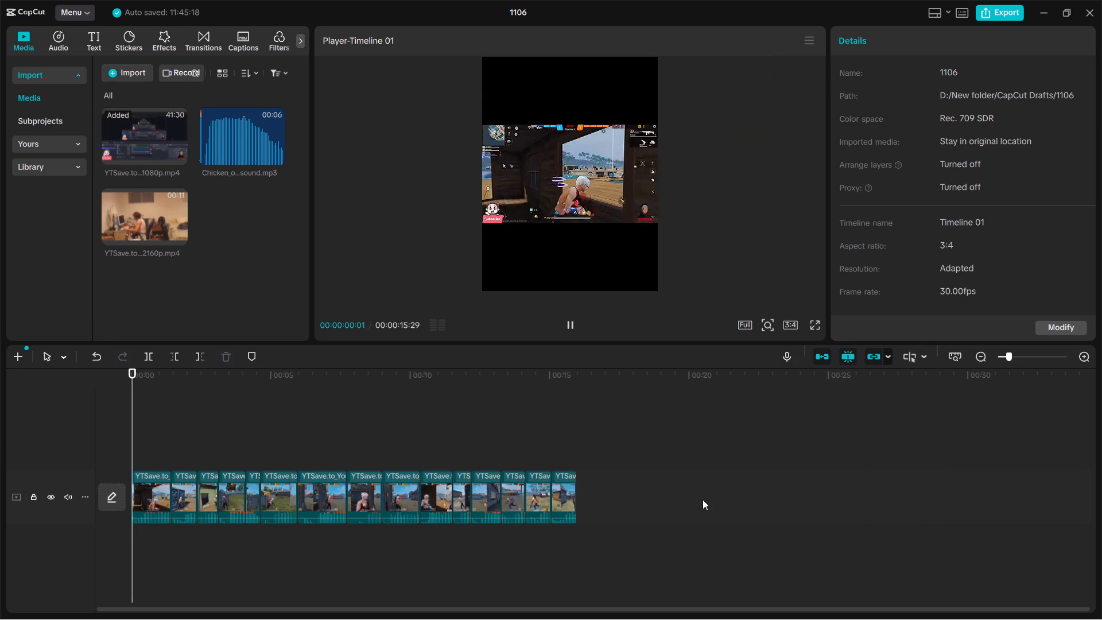
key(space)
click(161, 501)
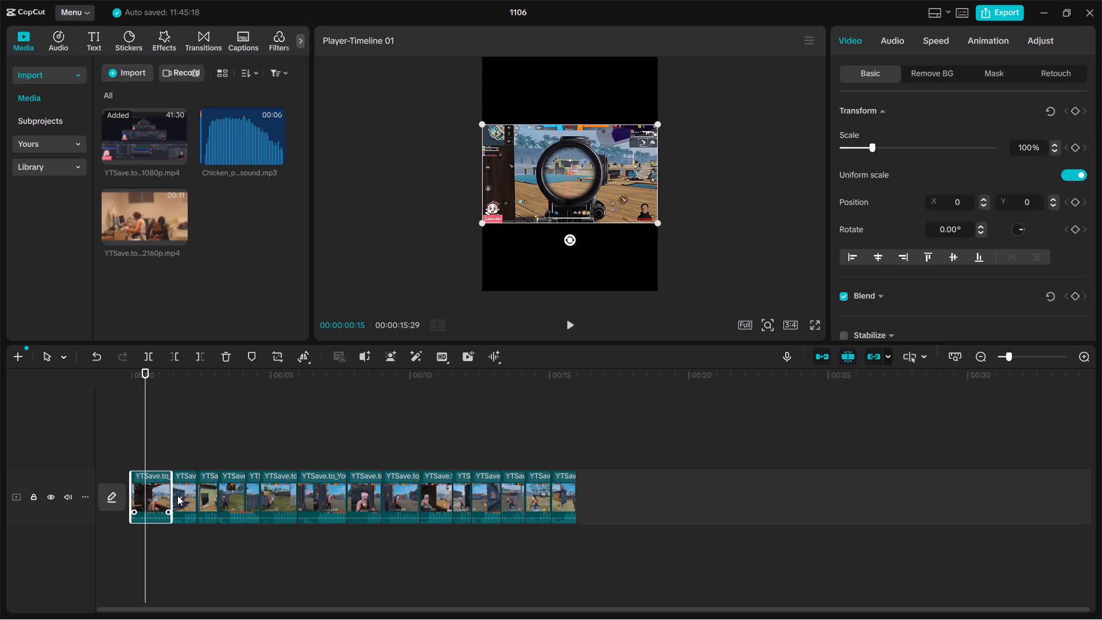
drag(657, 224, 739, 287)
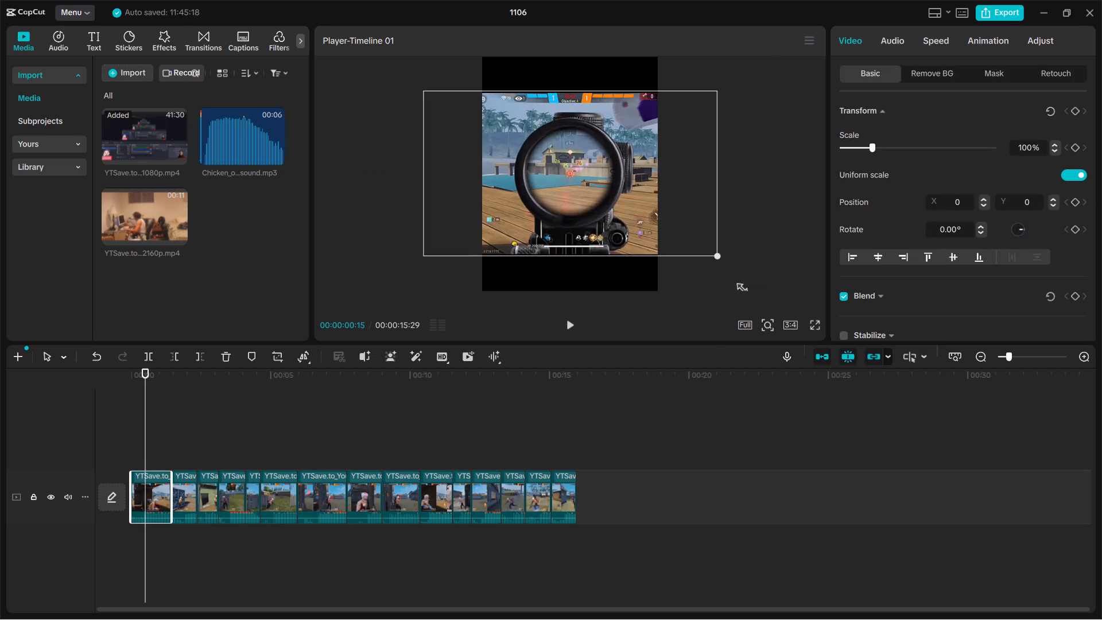
drag(739, 287, 822, 339)
drag(148, 442, 99, 443)
key(space)
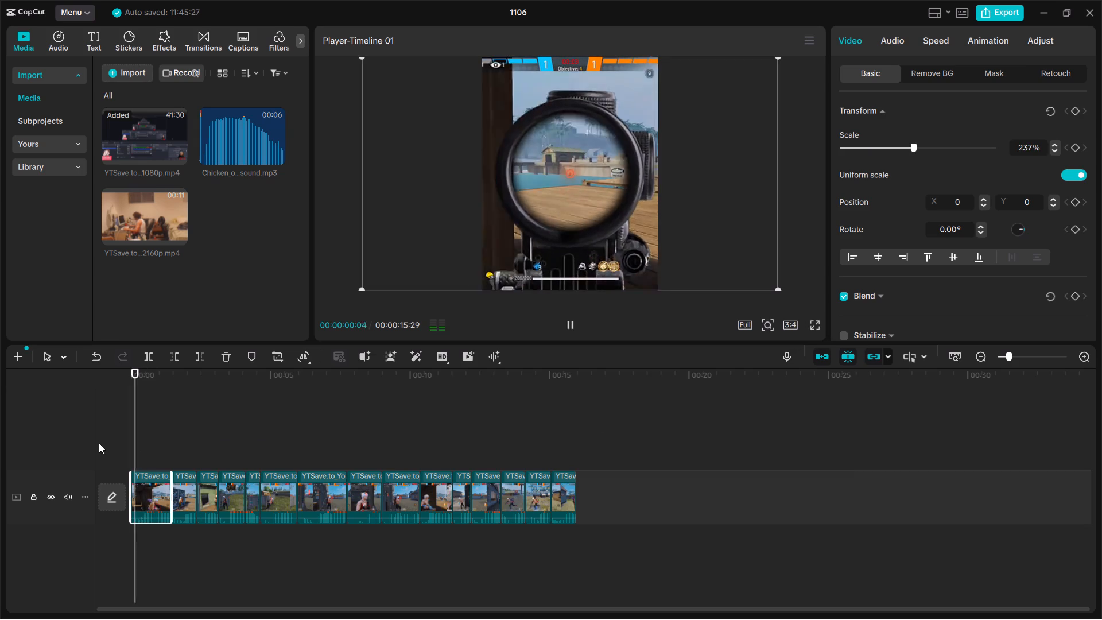
key(space)
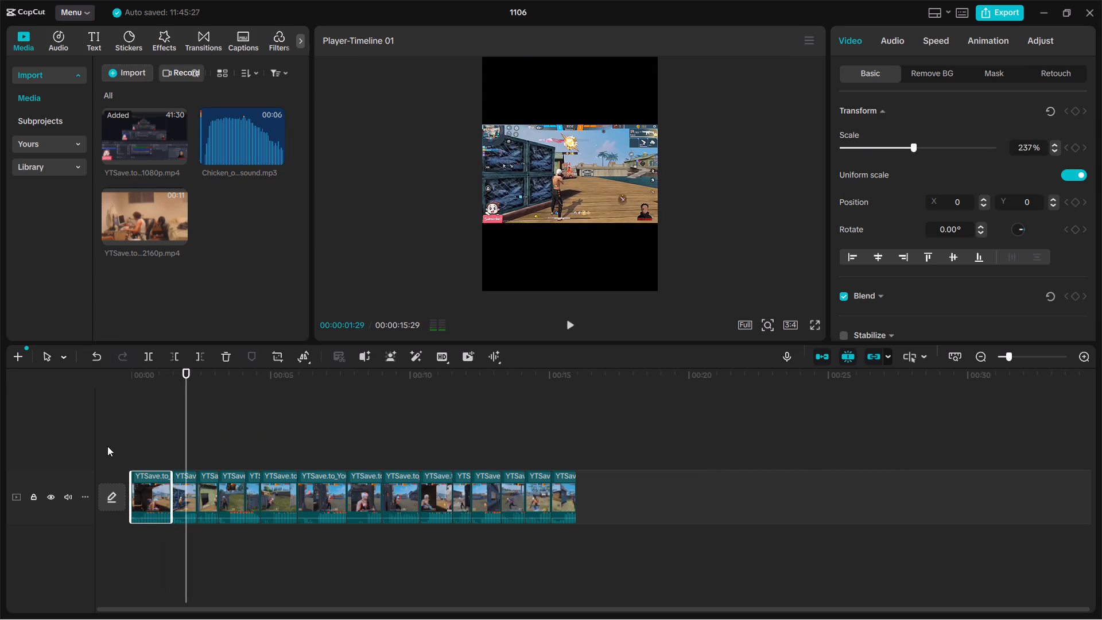
click(192, 483)
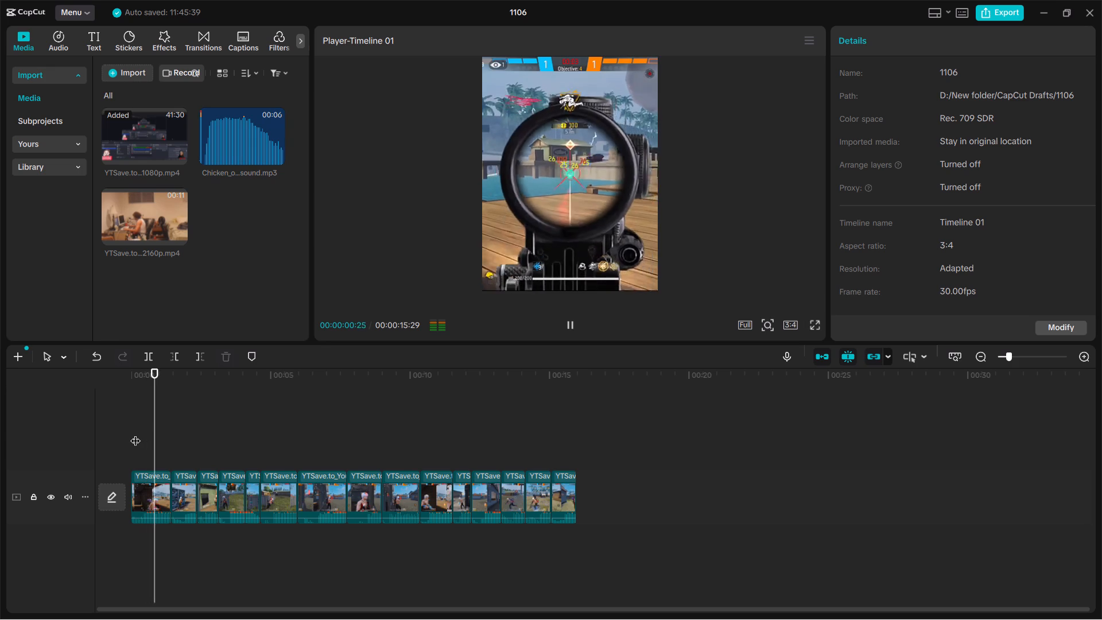
key(space)
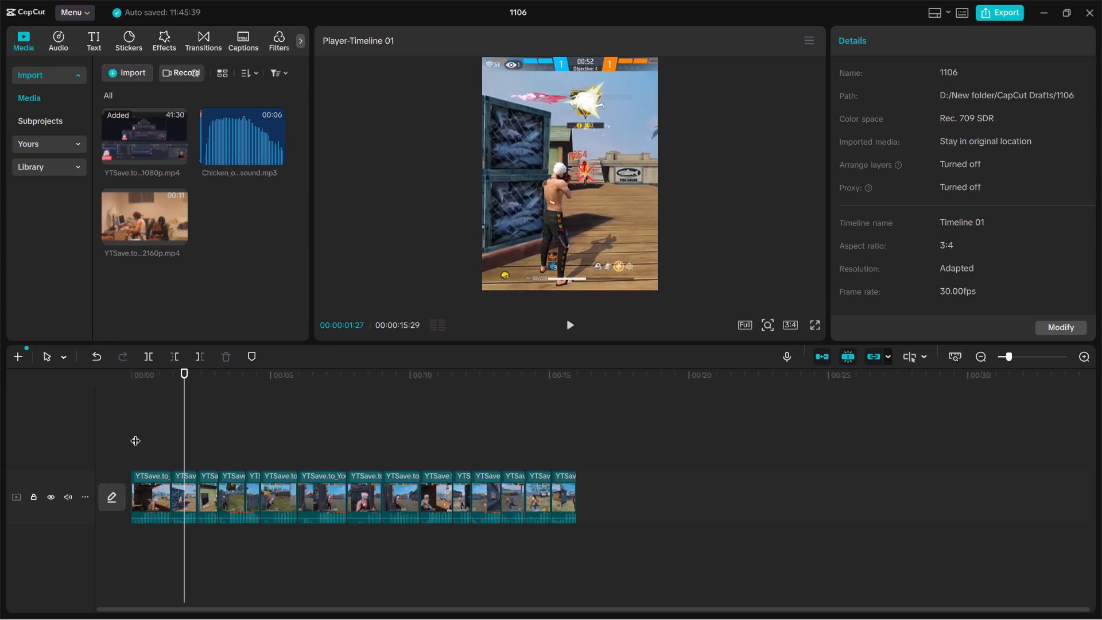
key(space)
key(space)
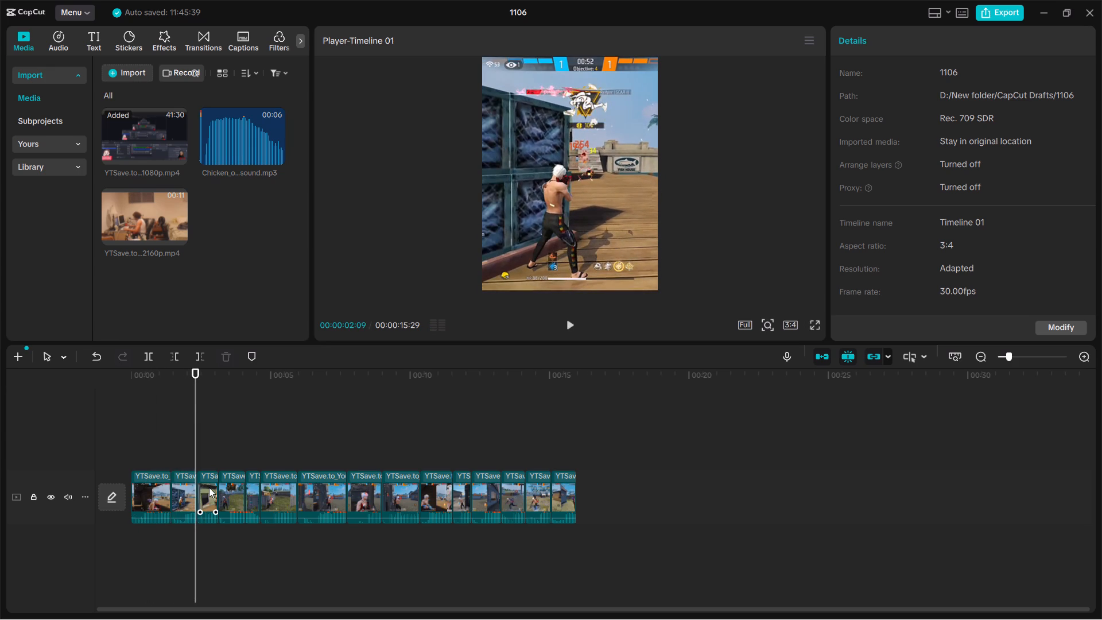
key(space)
key(space)
click(209, 487)
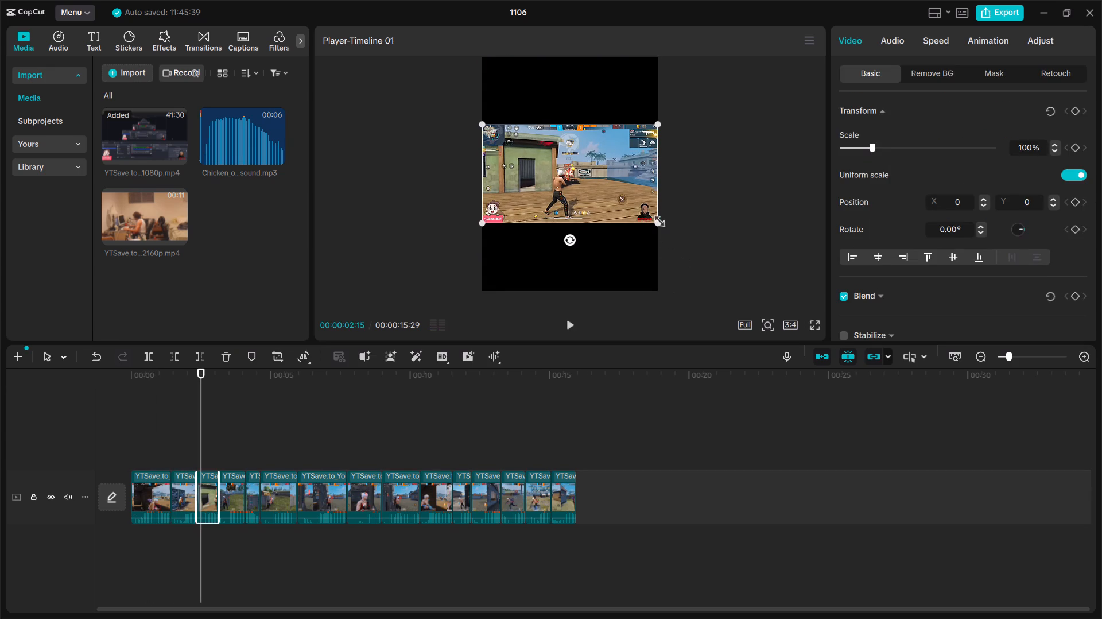
drag(656, 219, 813, 349)
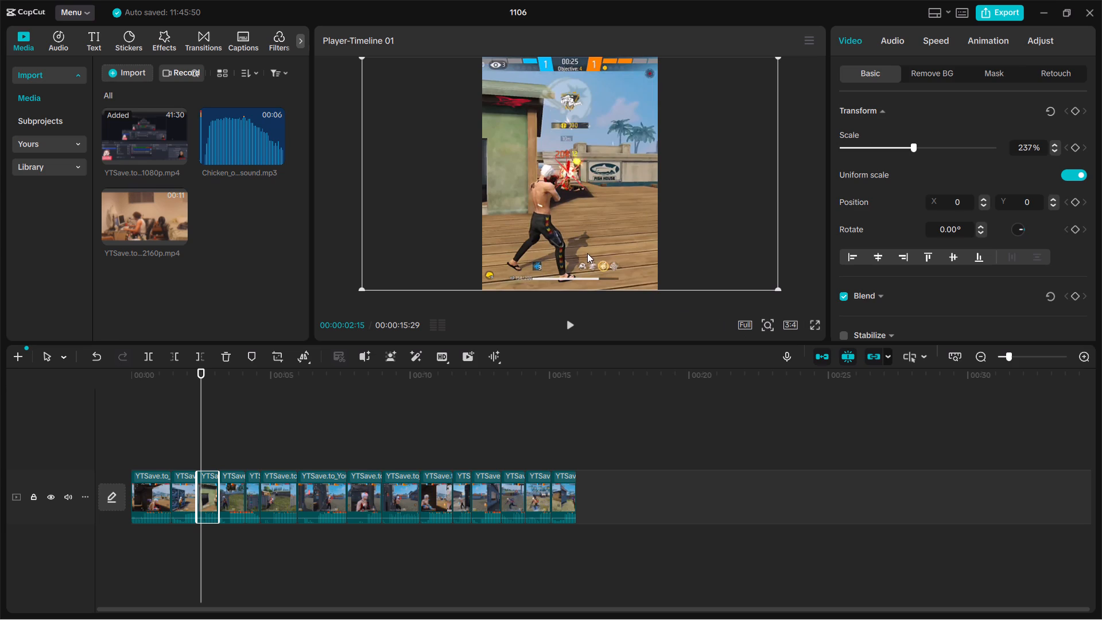
drag(585, 251, 593, 255)
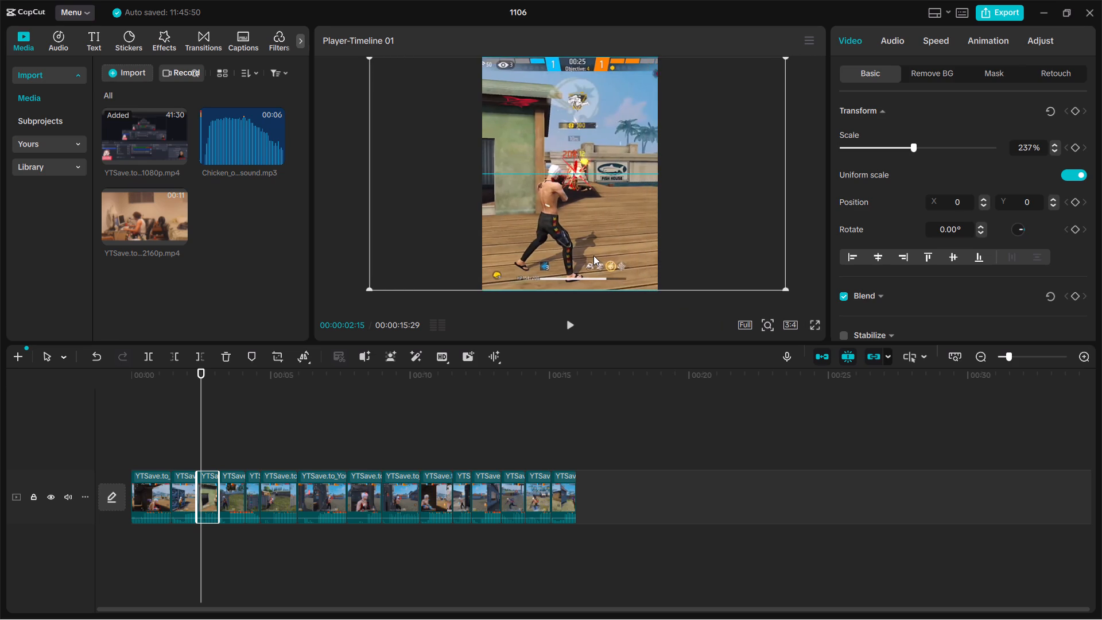
drag(593, 255, 608, 255)
Enlarge the fourth clip, at 00:00:03:10, to 237% and shift it right to X position 394.
key(space)
key(space)
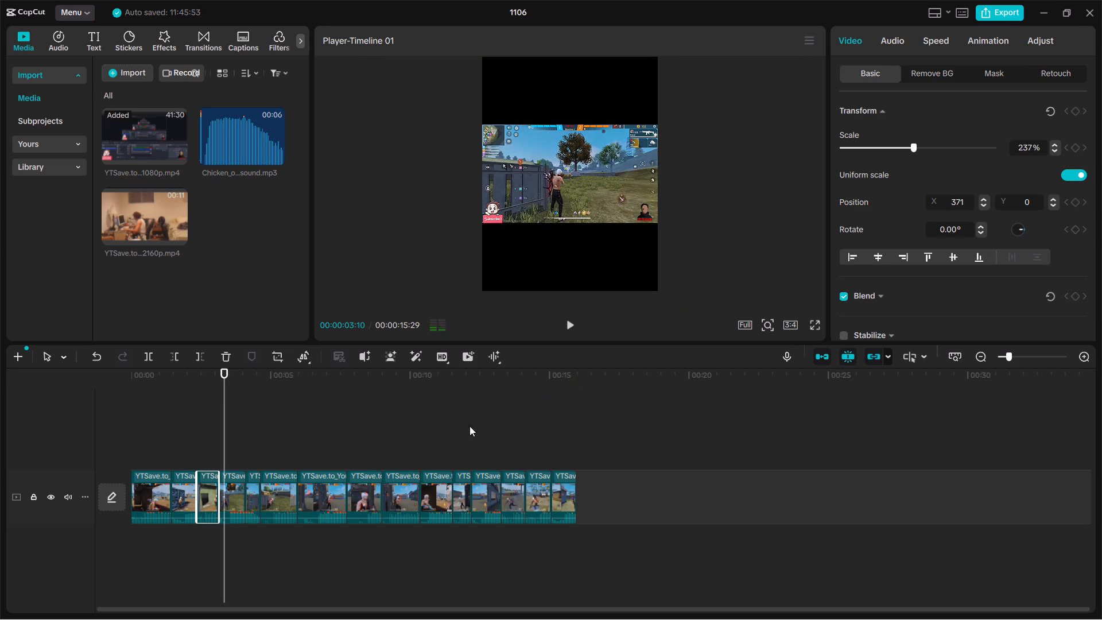
click(236, 492)
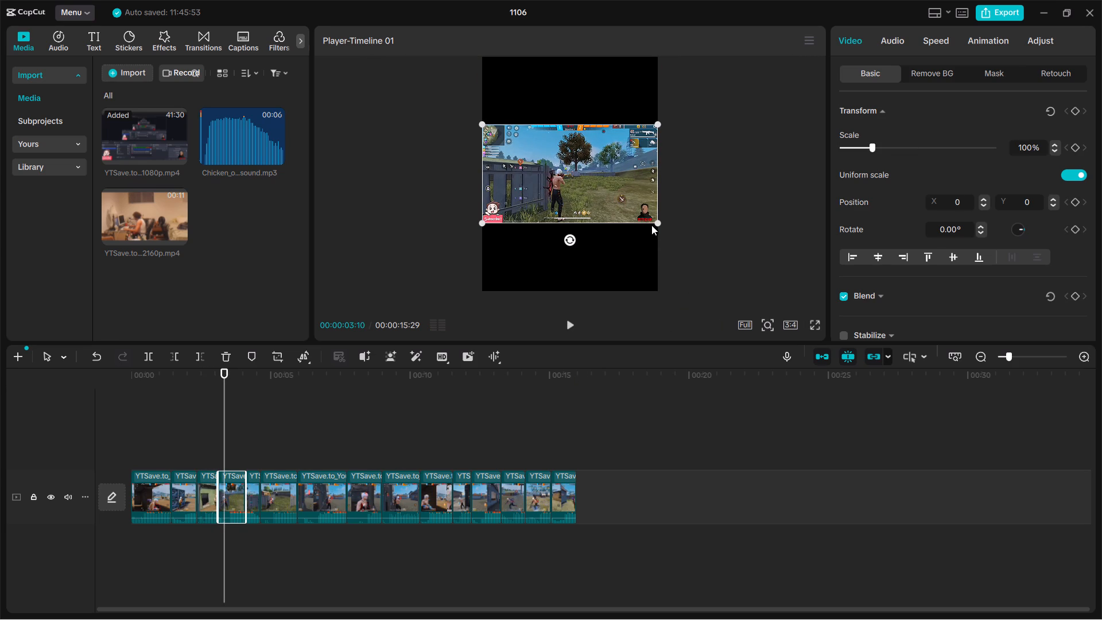
click(651, 224)
click(603, 207)
drag(653, 219, 784, 359)
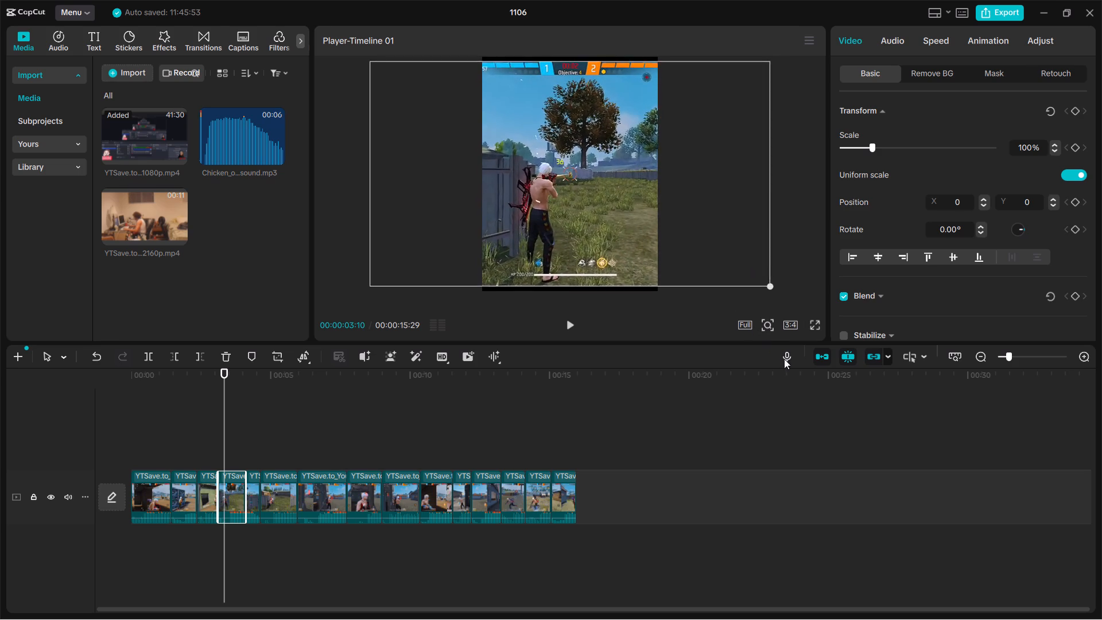
drag(784, 359, 788, 366)
drag(589, 260, 618, 260)
drag(593, 247, 608, 249)
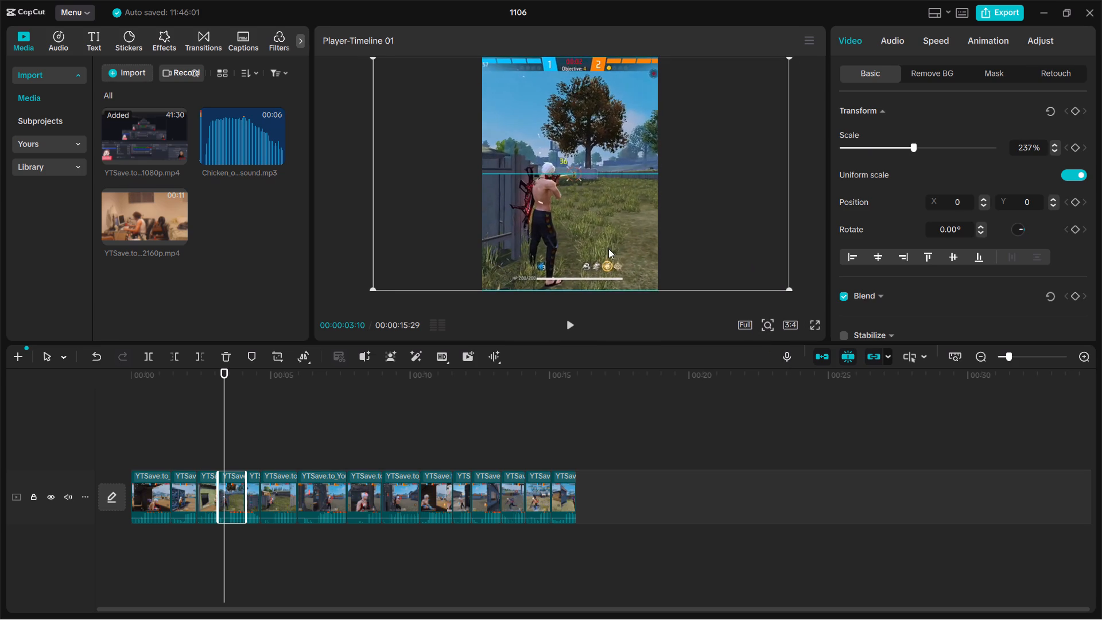
drag(608, 249, 618, 249)
Enlarge the short fifth clip, at 00:00:04:13, to 237% and keep it centred at X 0, Y 0.
key(space)
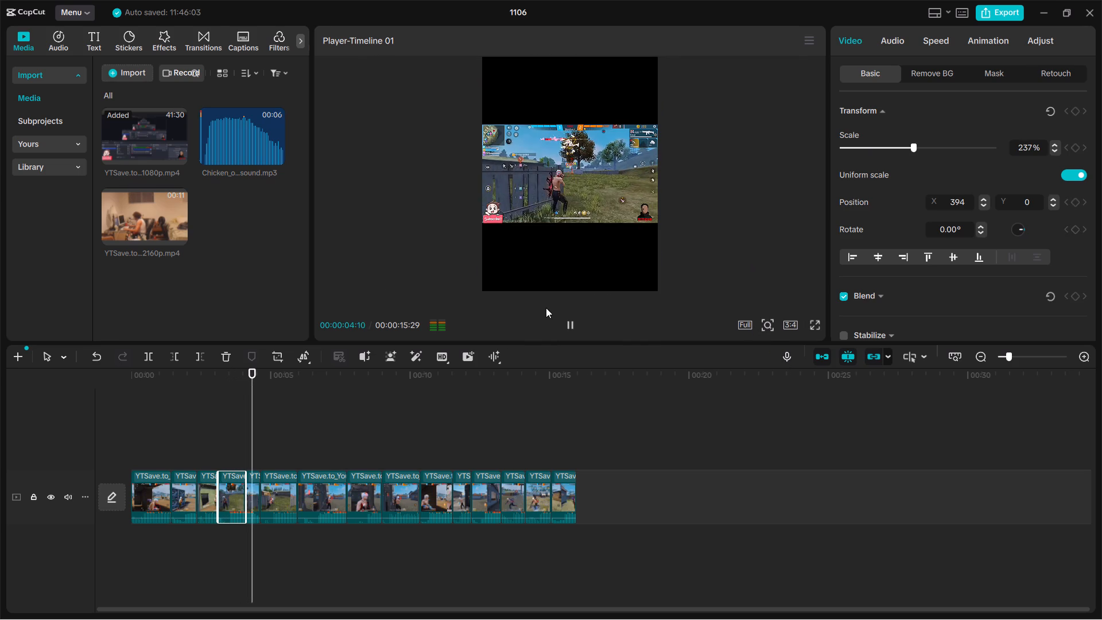
key(space)
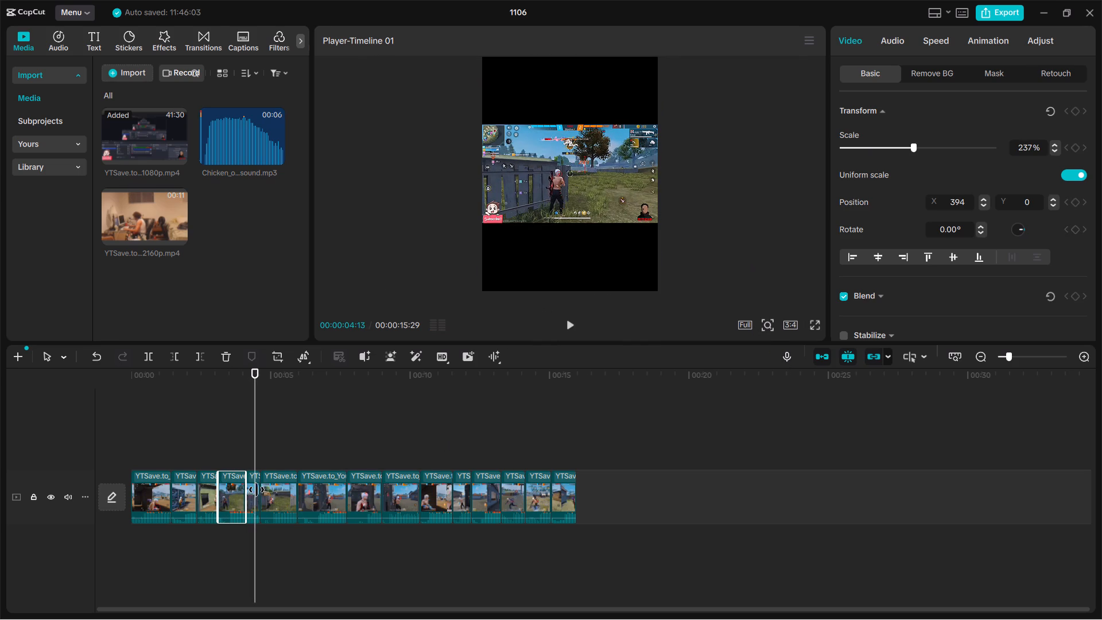
click(562, 179)
drag(650, 219, 663, 230)
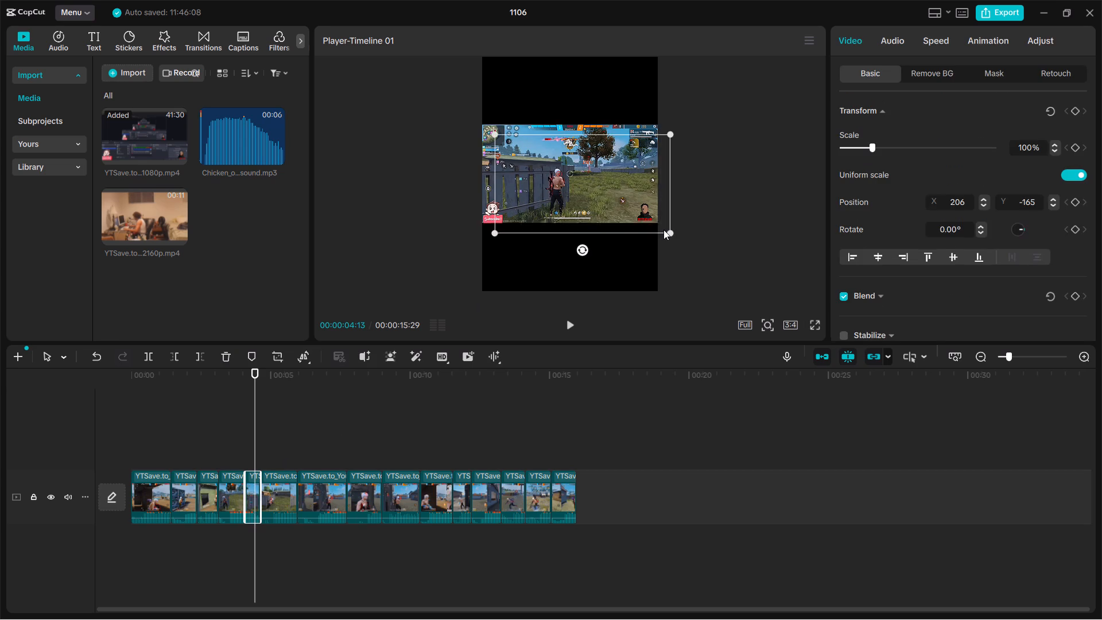
key(ctrl+z)
drag(653, 223, 797, 359)
Replay the change from the fourth to the fifth clip to check how their framing matches.
key(space)
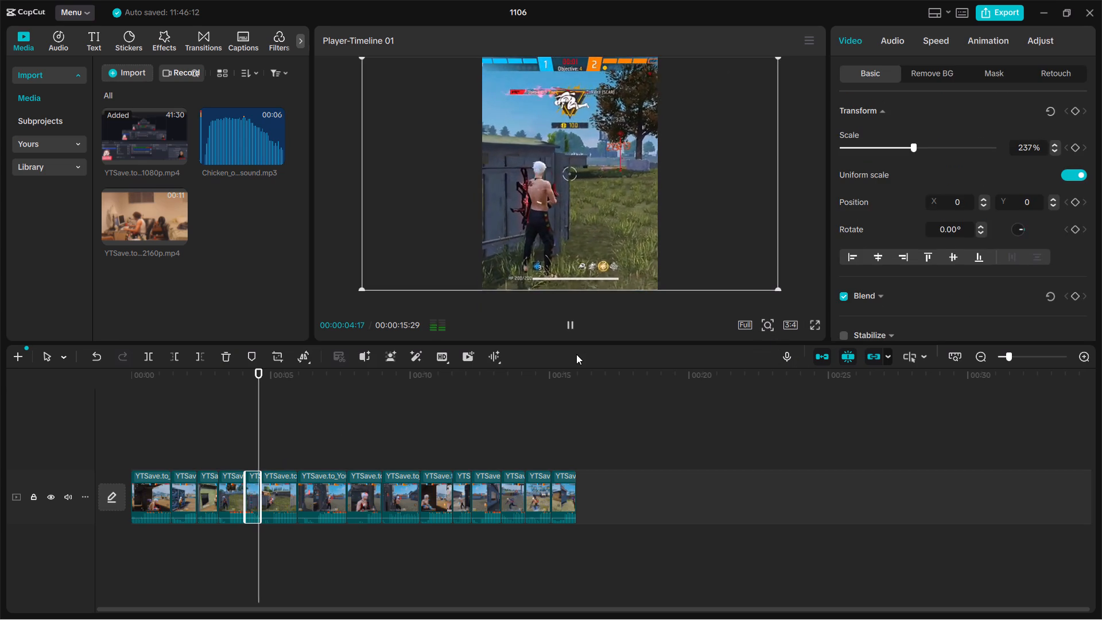
click(239, 459)
key(space)
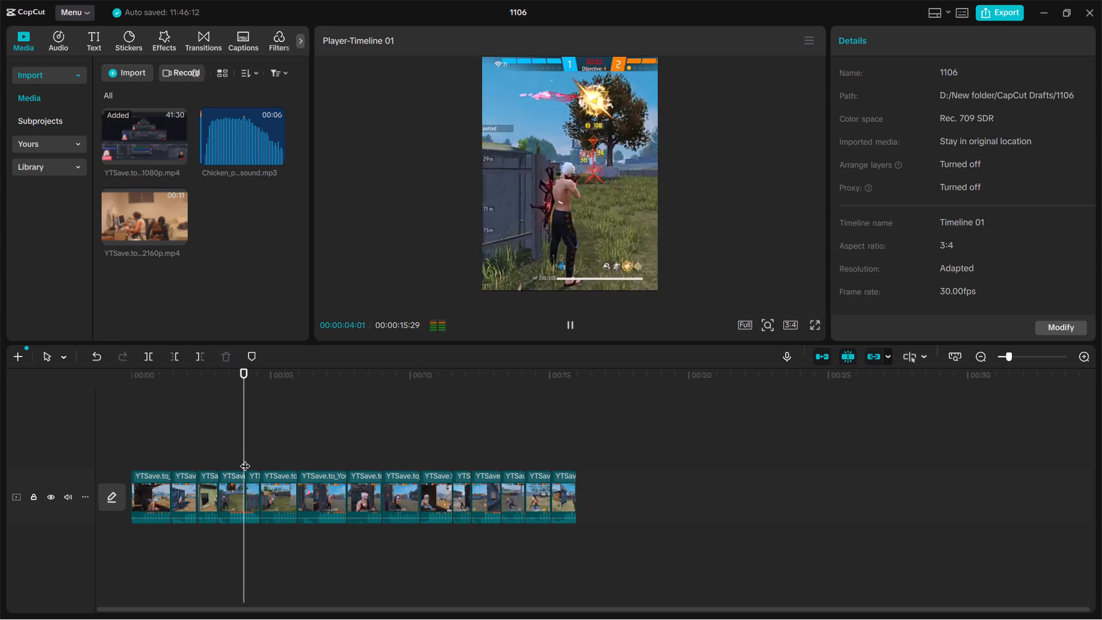
key(space)
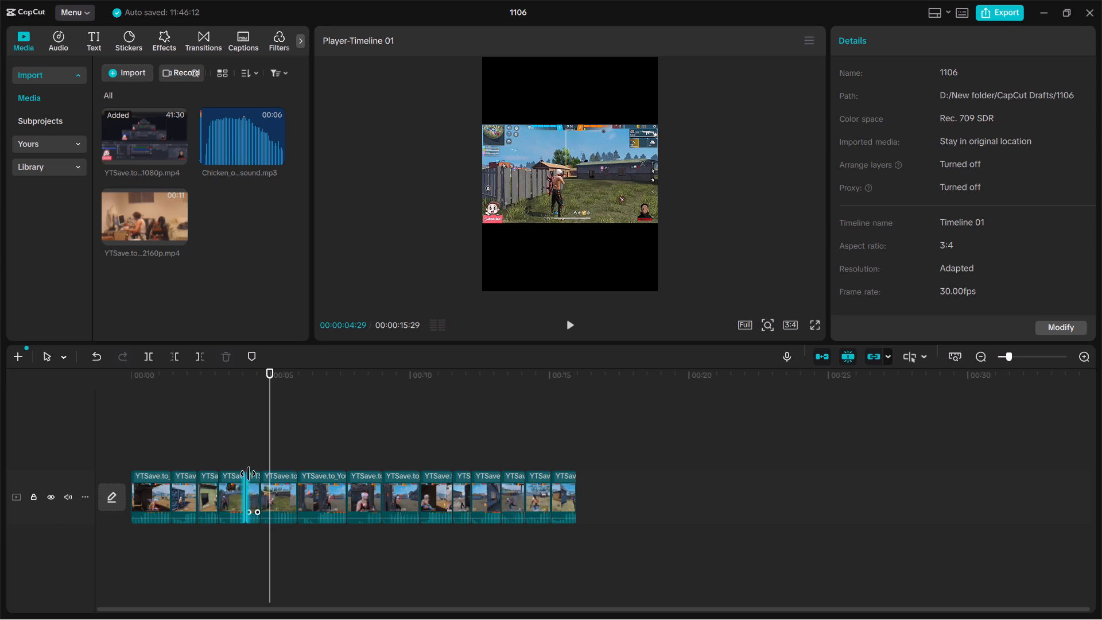
click(246, 448)
key(space)
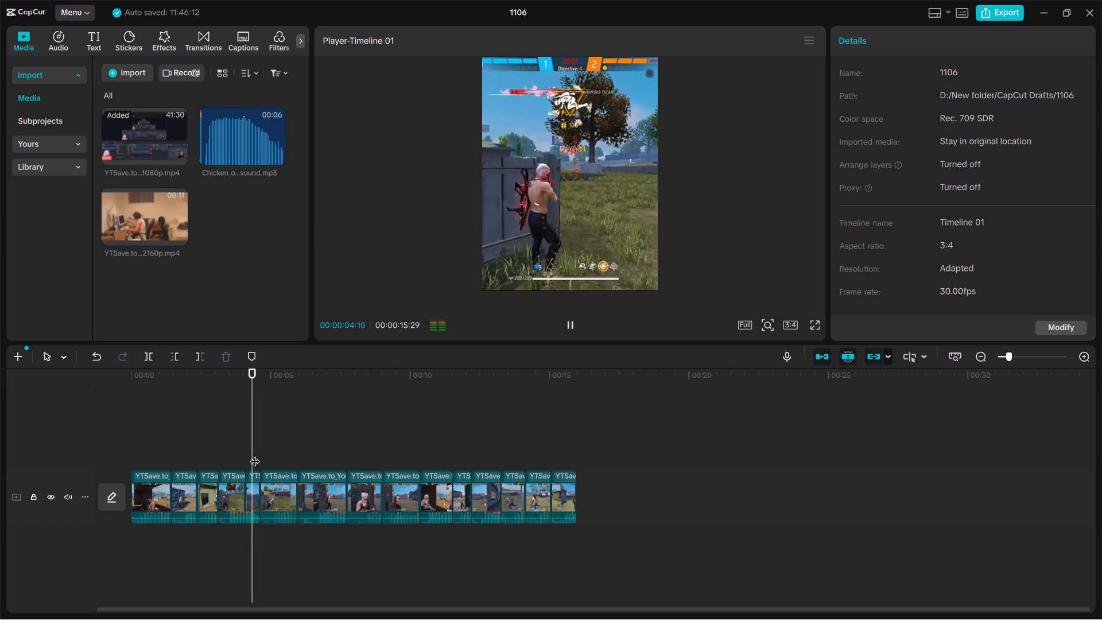
key(space)
key(space)
key(space)
Enlarge the sixth clip, at 00:00:04:26, to 237% and shift it right to X position 347.
click(538, 201)
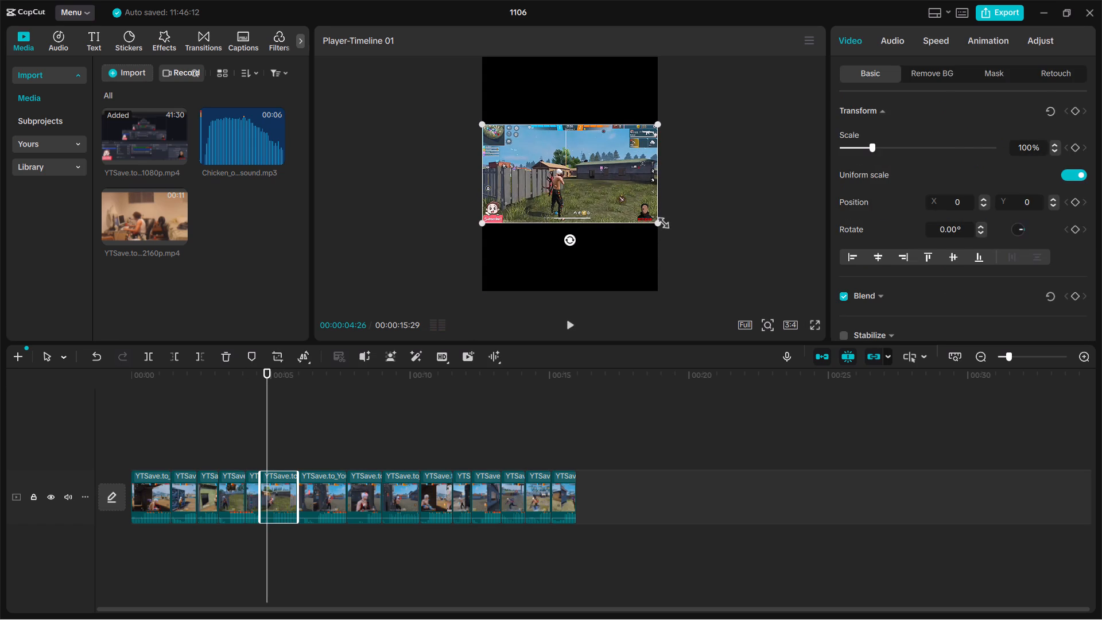
drag(655, 220, 804, 355)
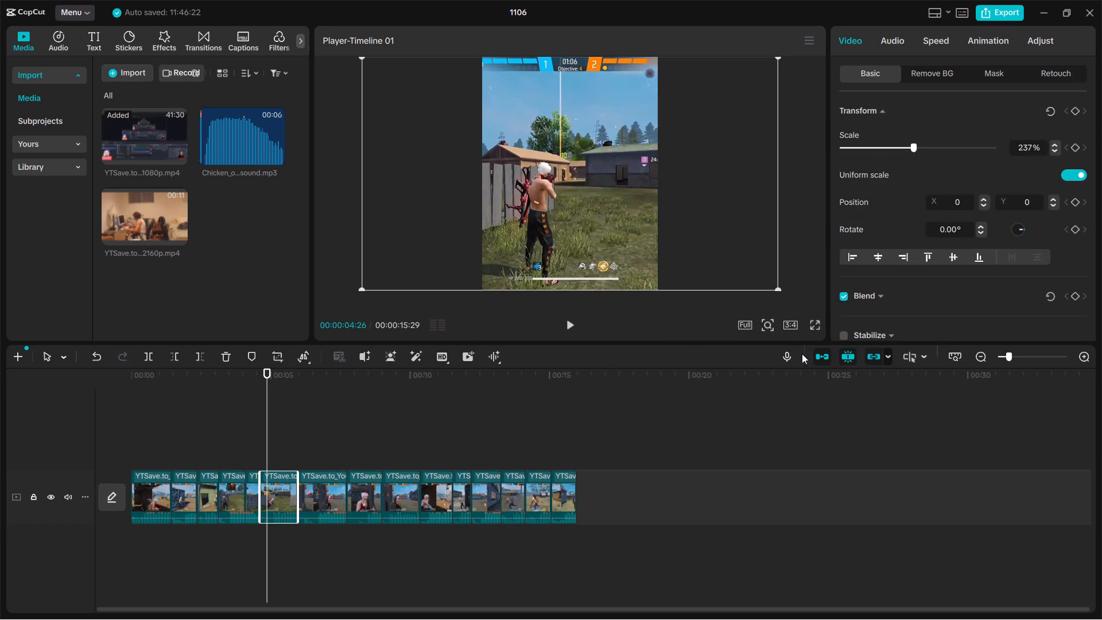
drag(603, 237, 624, 241)
Enlarge the seventh clip, at 00:00:06:11, to 237%, centred at X 0, Y 0.
key(space)
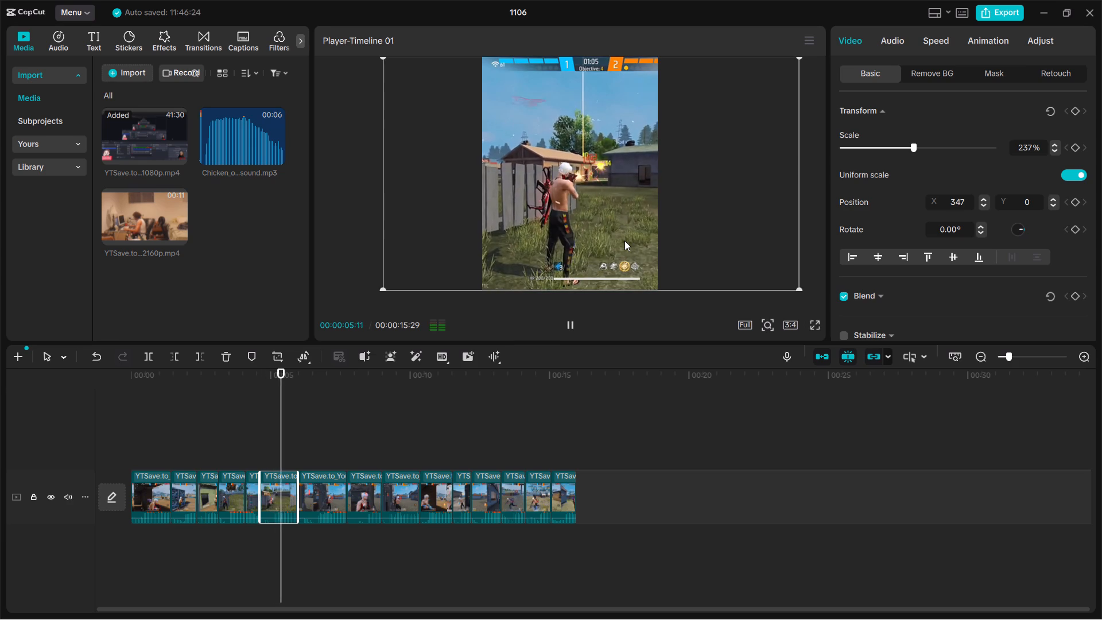
key(space)
key(space)
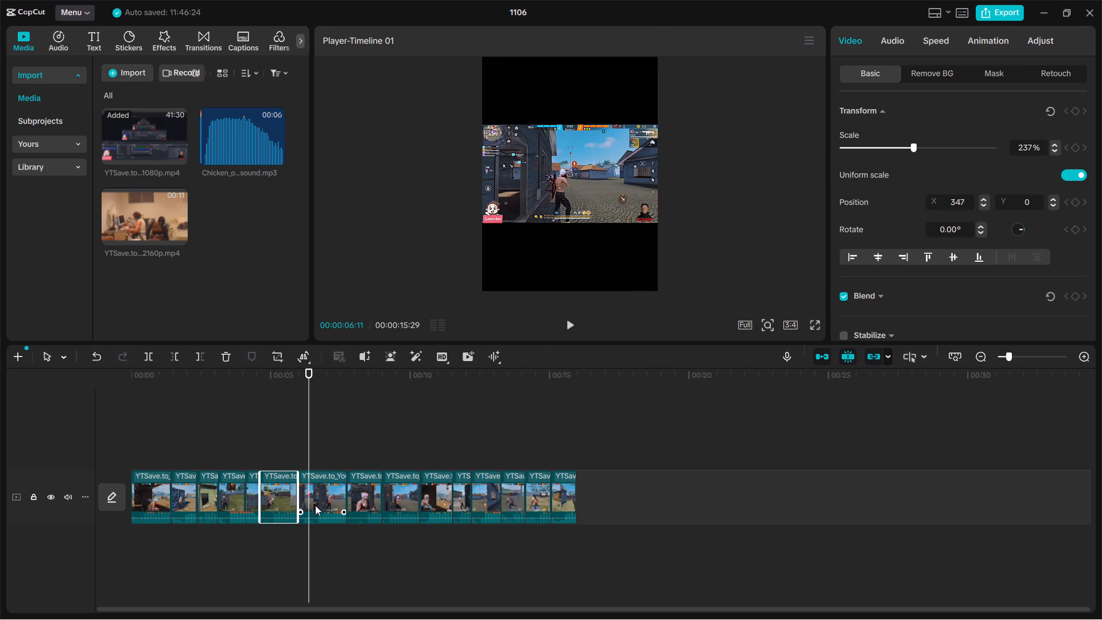
click(319, 493)
drag(655, 222, 664, 241)
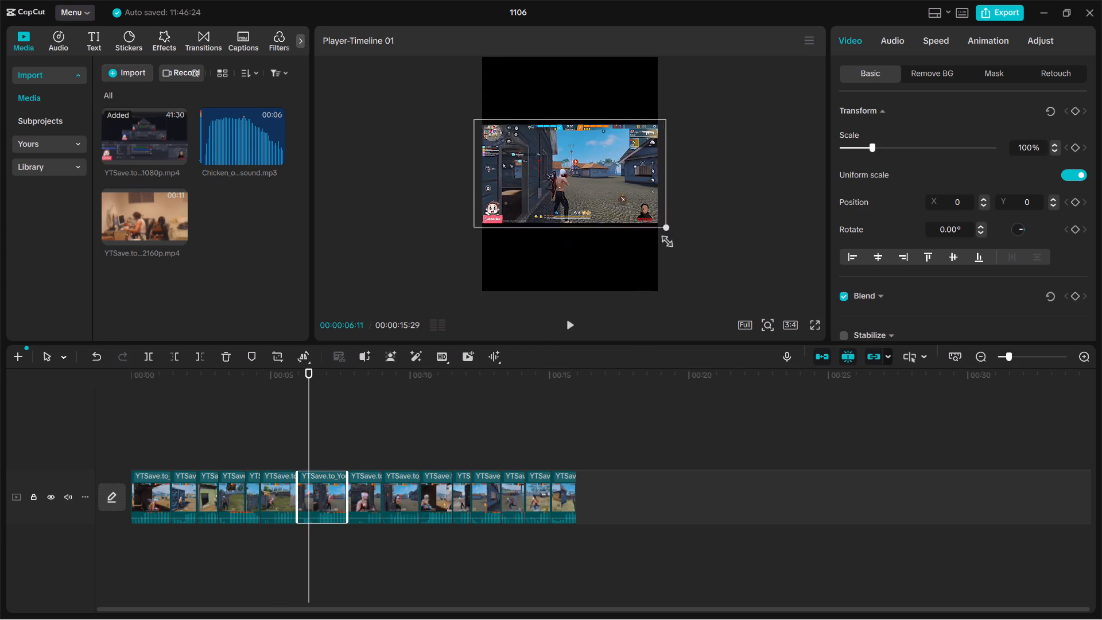
drag(664, 241, 804, 357)
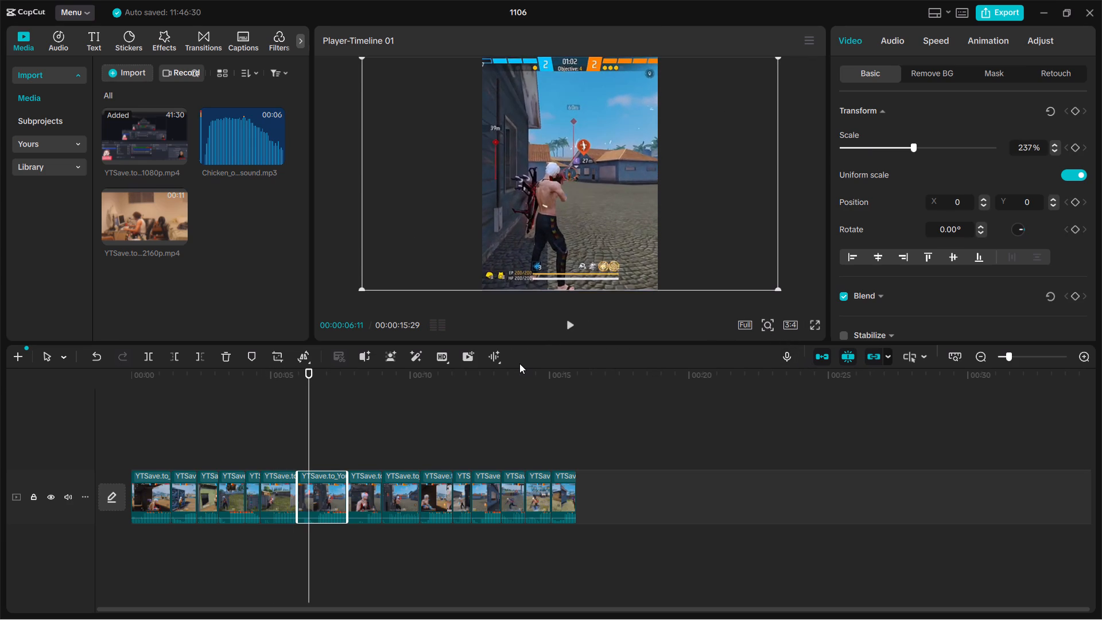
Enlarge the eighth clip, at 00:00:08:13, to 237% and shift it right to X position 265.
key(space)
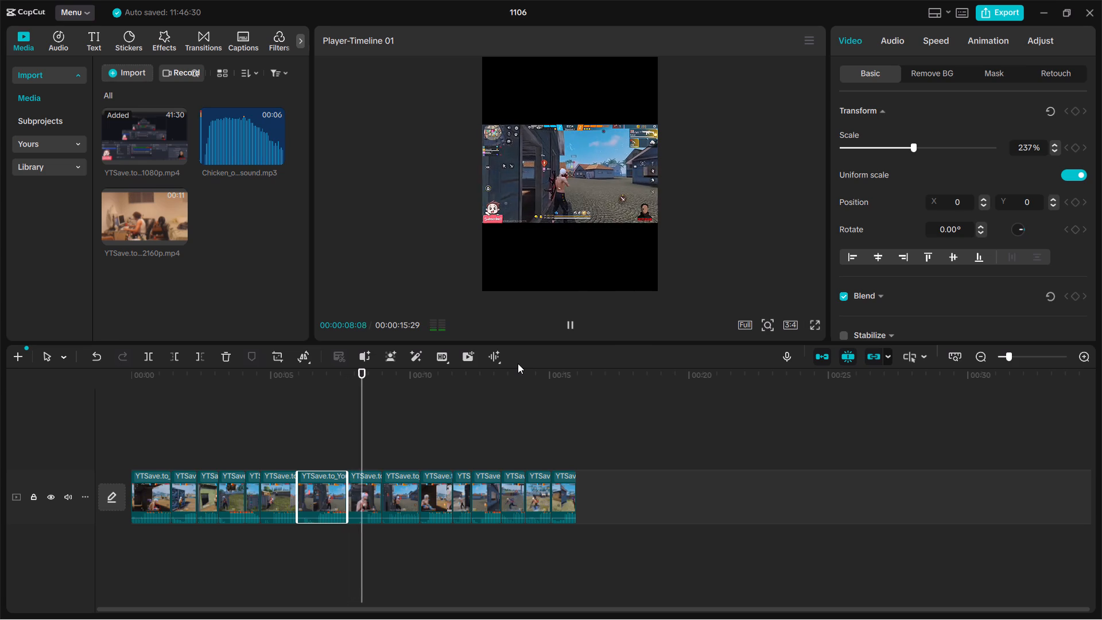
key(space)
click(363, 485)
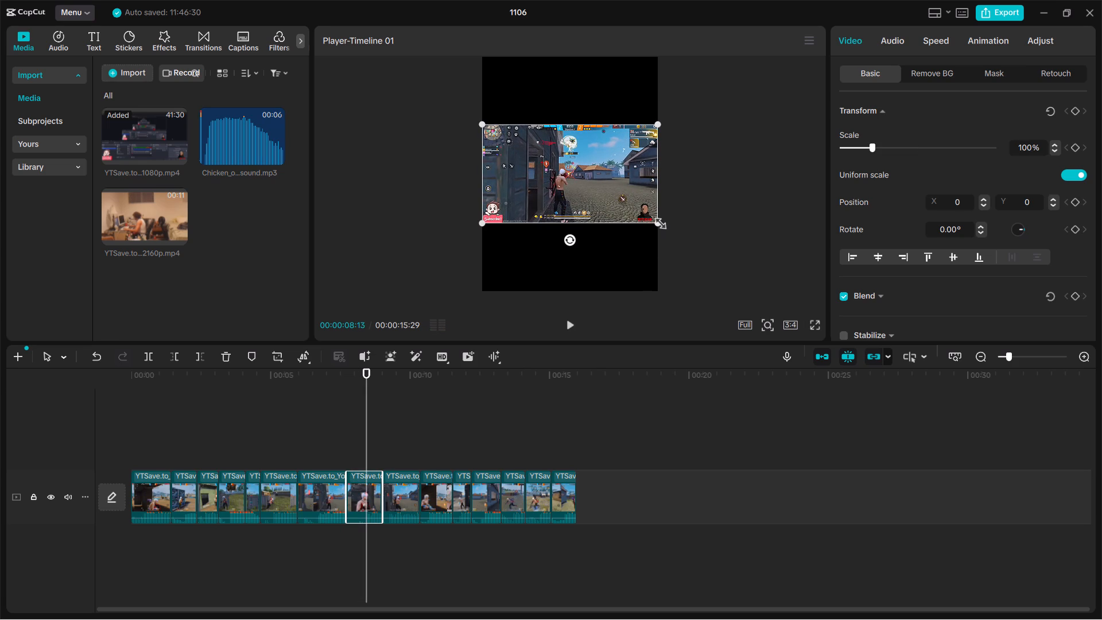
drag(657, 221, 806, 356)
drag(590, 237, 607, 236)
Enlarge the ninth clip, at 00:00:09:13, to 237%, centred at X 0, Y 0.
key(space)
key(space)
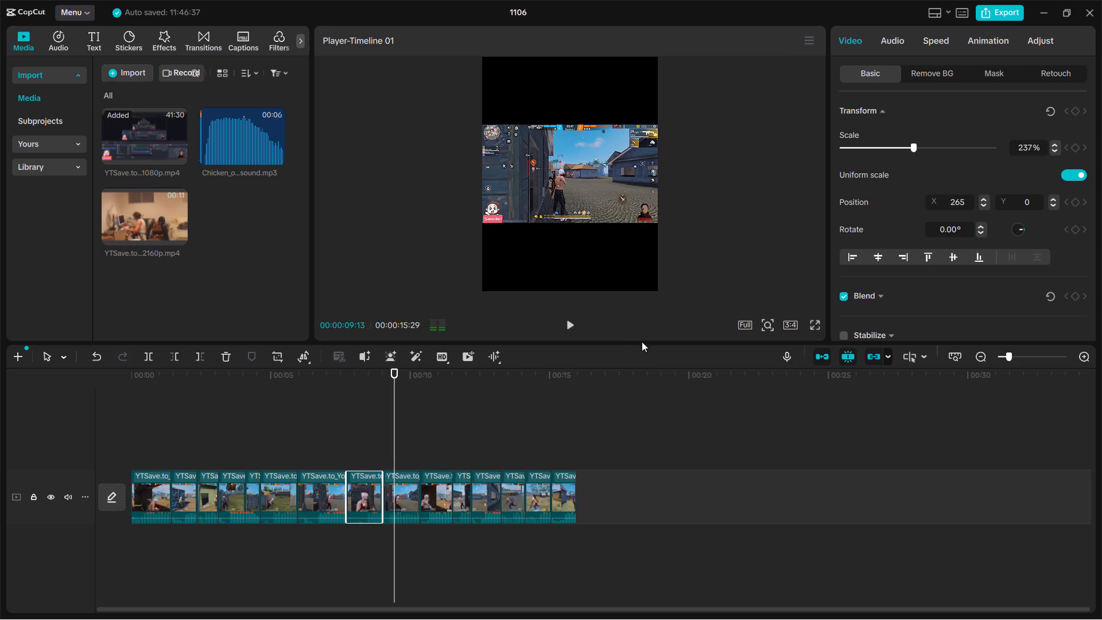
click(412, 484)
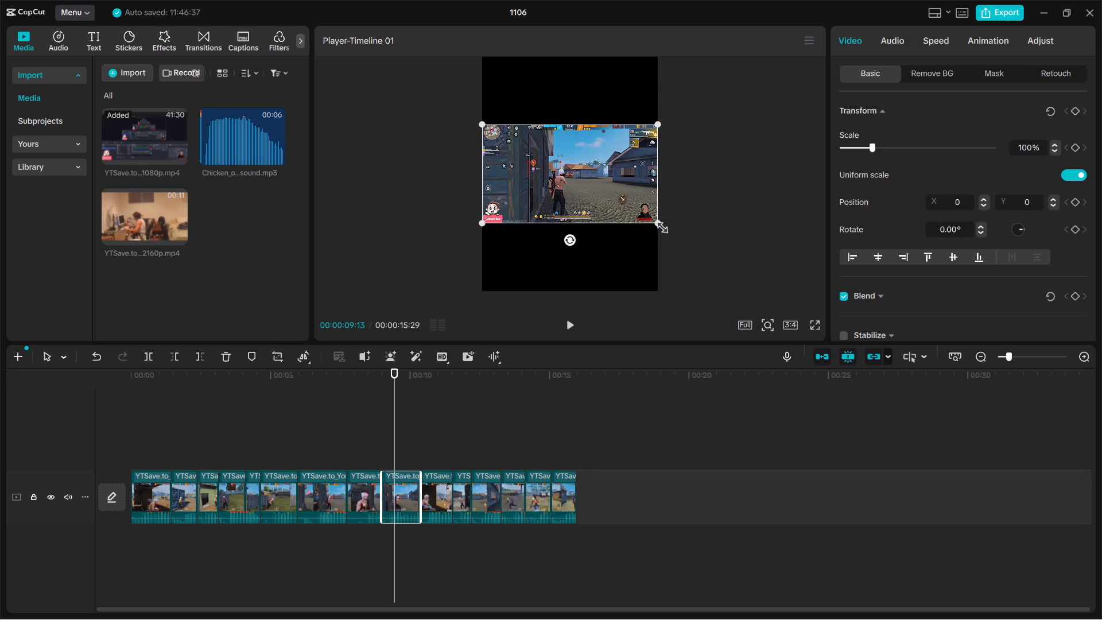
drag(659, 225, 812, 377)
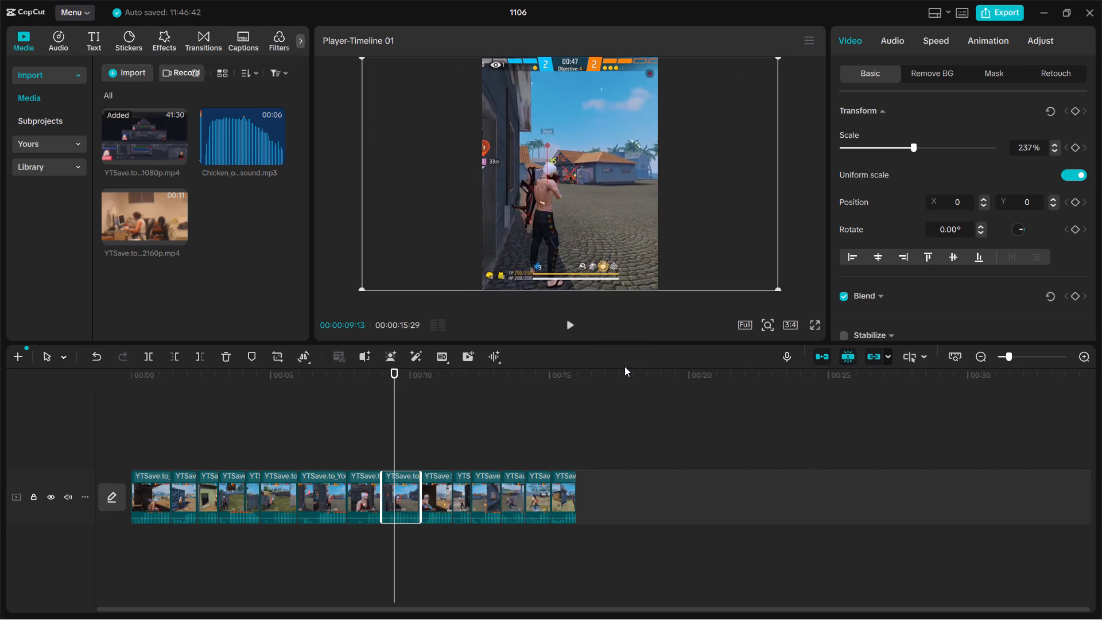
Enlarge the tenth clip, the scope shot at 00:00:10:25, to 237%, centred at X 0, Y 0.
key(space)
key(space)
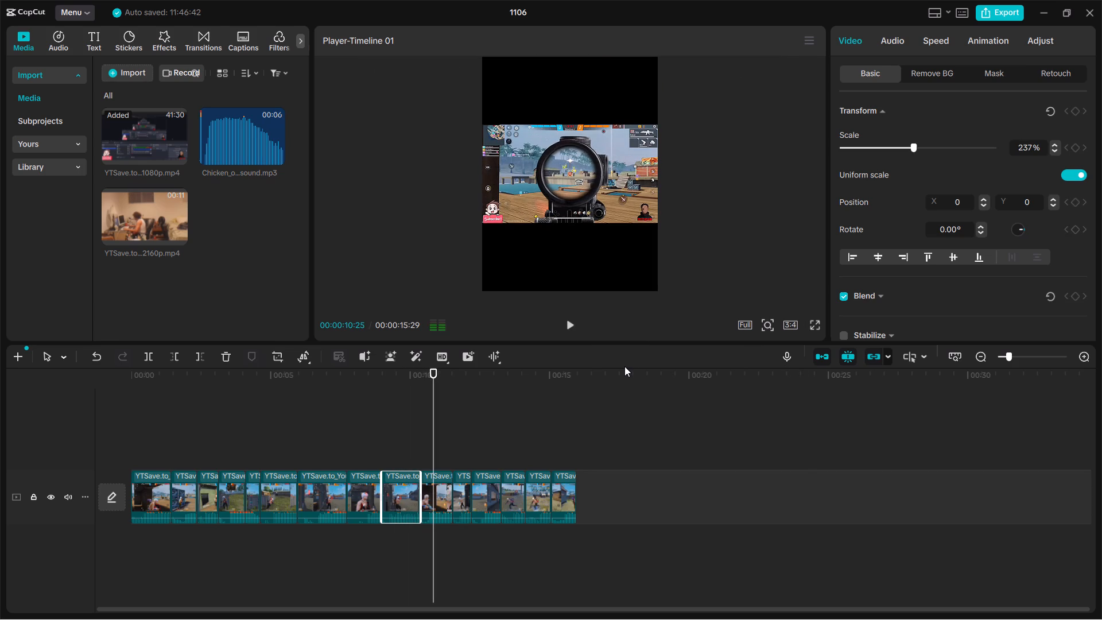
click(441, 490)
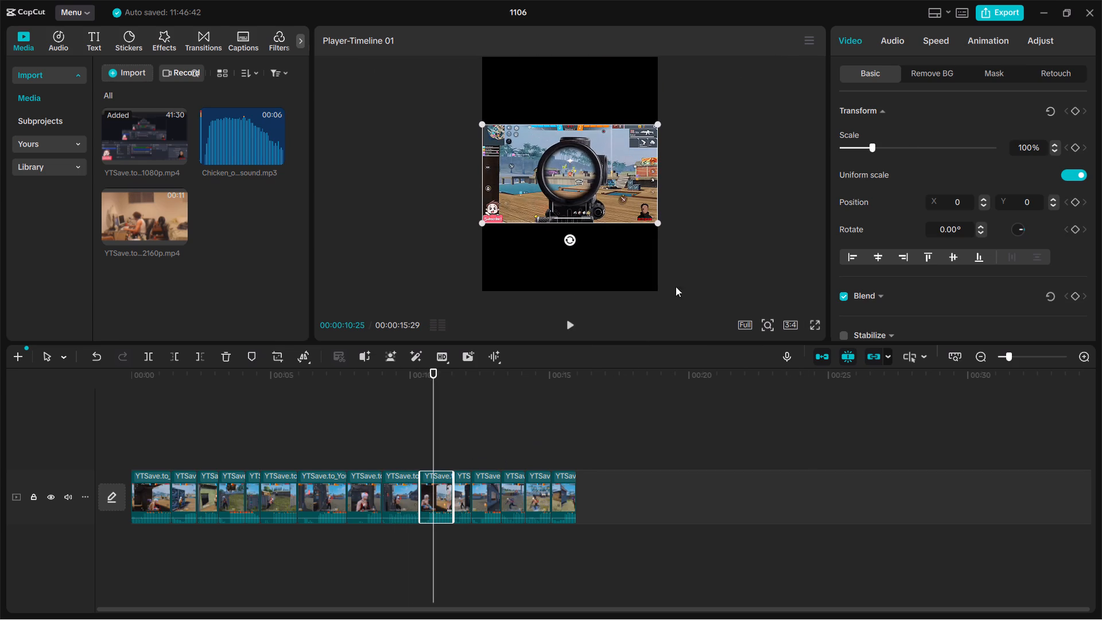
drag(654, 221, 763, 366)
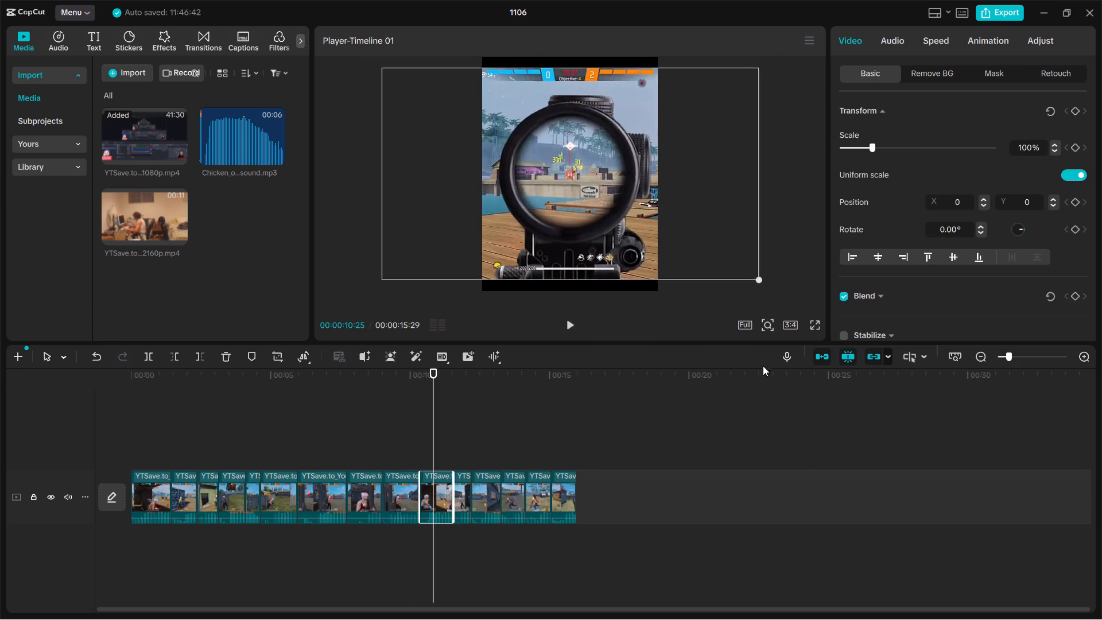
drag(763, 366, 785, 387)
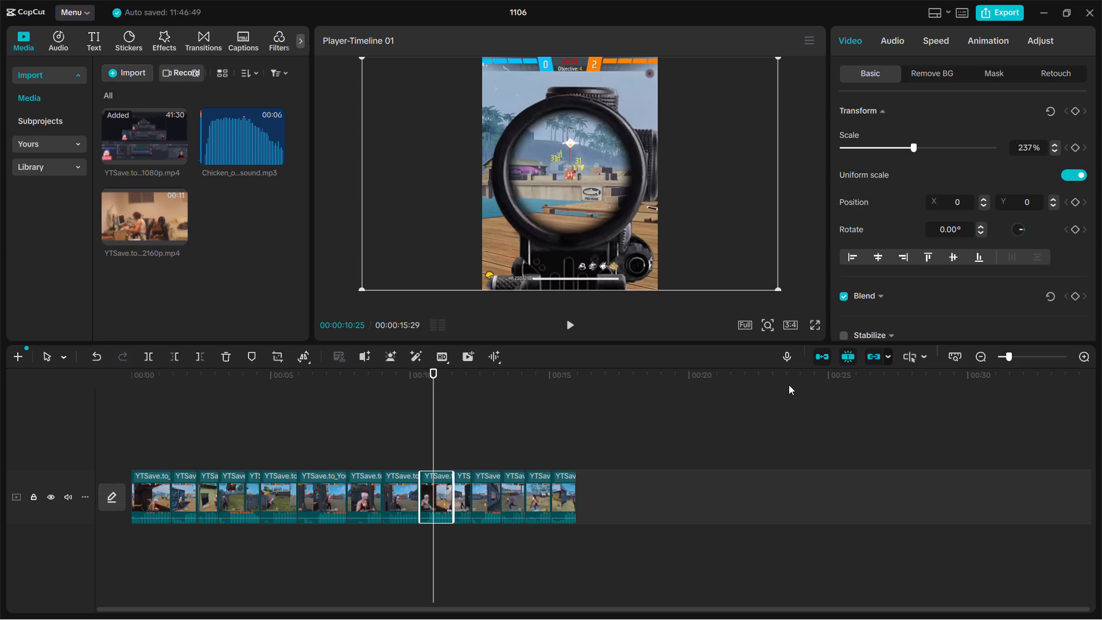
right_click(789, 385)
Enlarge the short eleventh clip, at 00:00:11:17, to 237% and shift it right to X position 288.
key(space)
key(space)
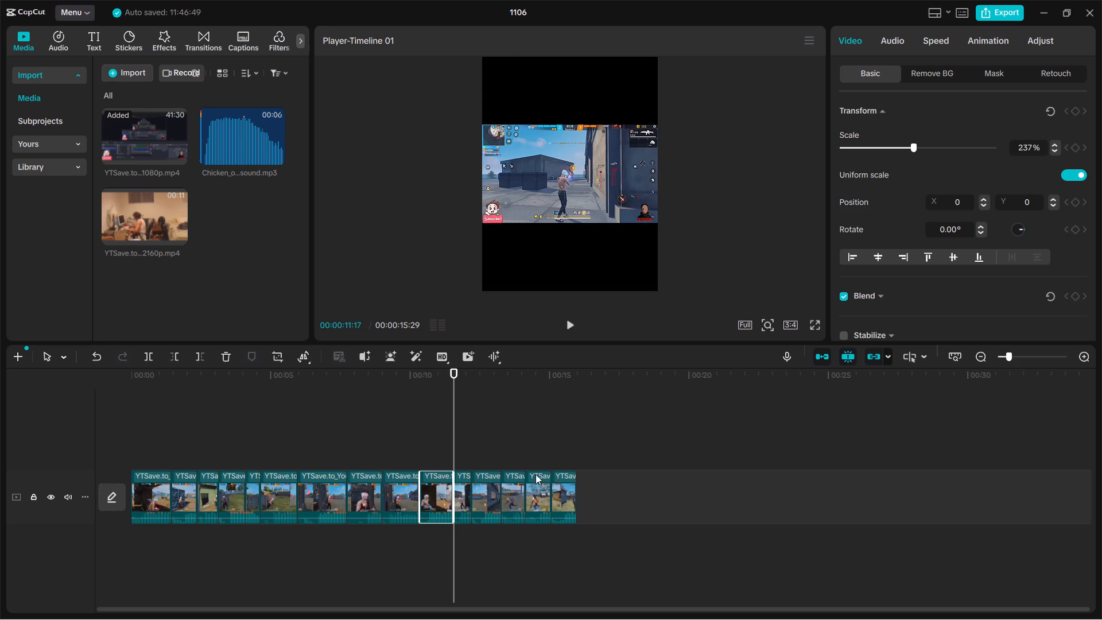
click(570, 193)
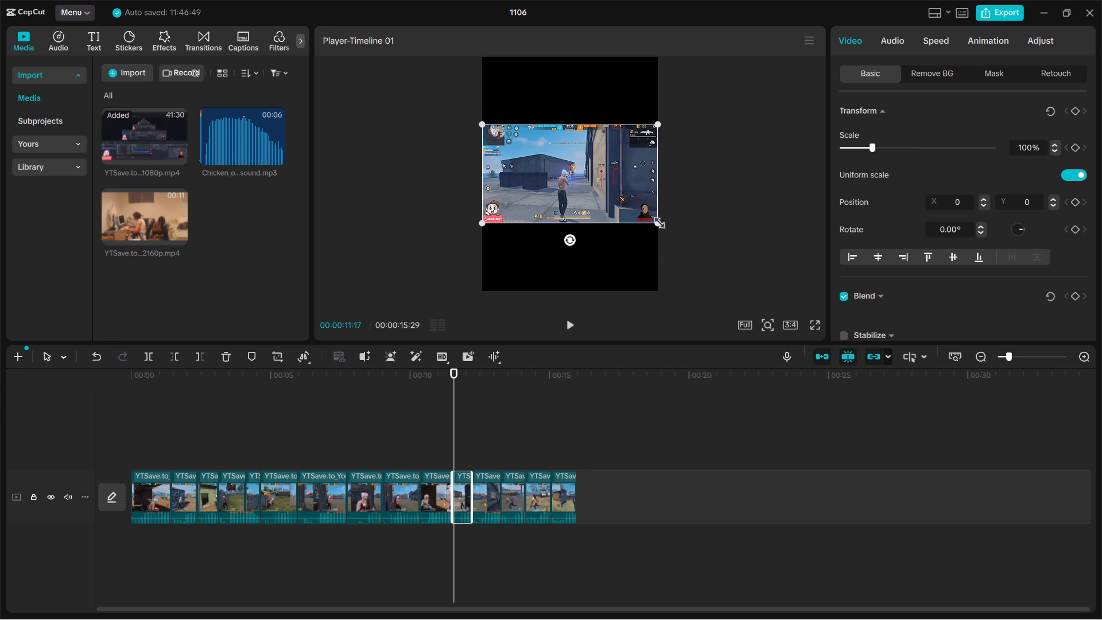
drag(655, 218, 815, 346)
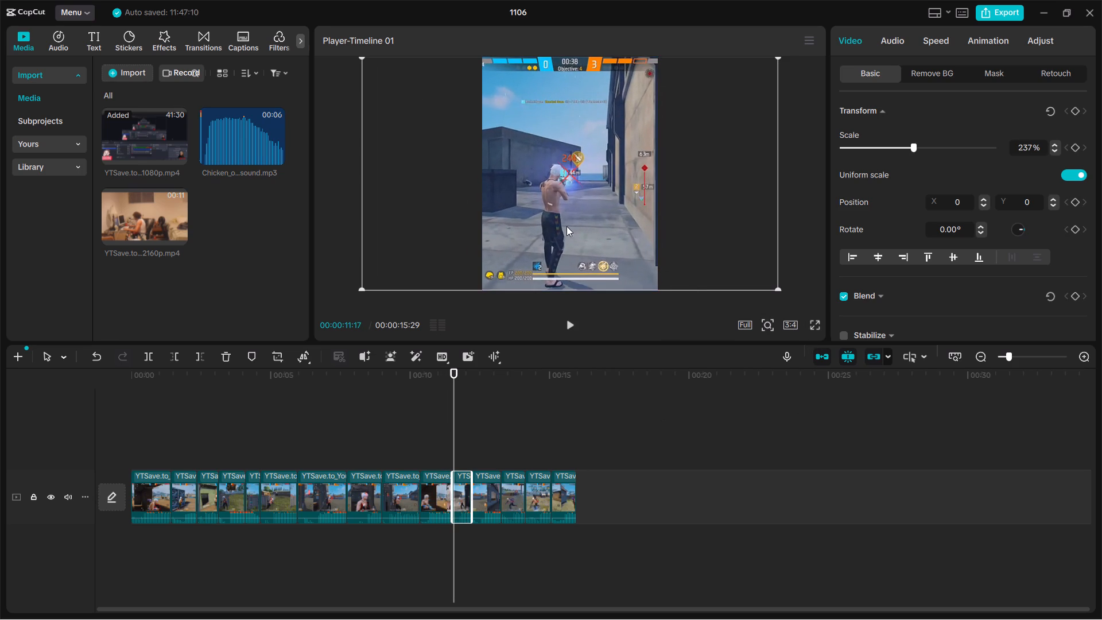
drag(566, 226, 585, 229)
Enlarge the twelfth clip, at 00:00:12:22, to 237% and shift it right to X position 324.
key(space)
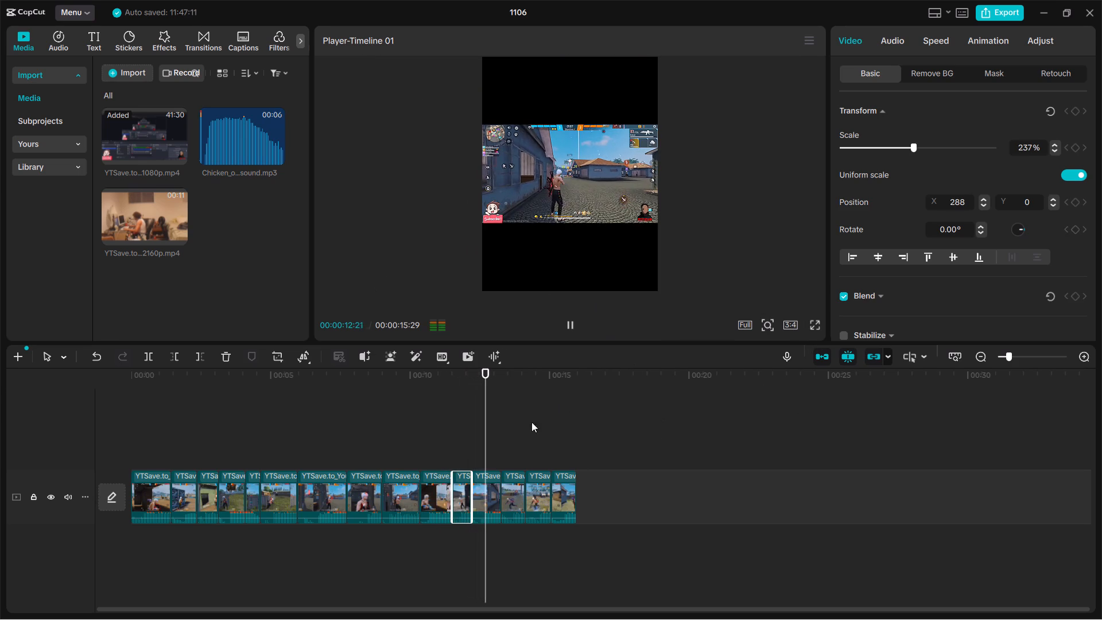
key(space)
click(547, 232)
click(556, 200)
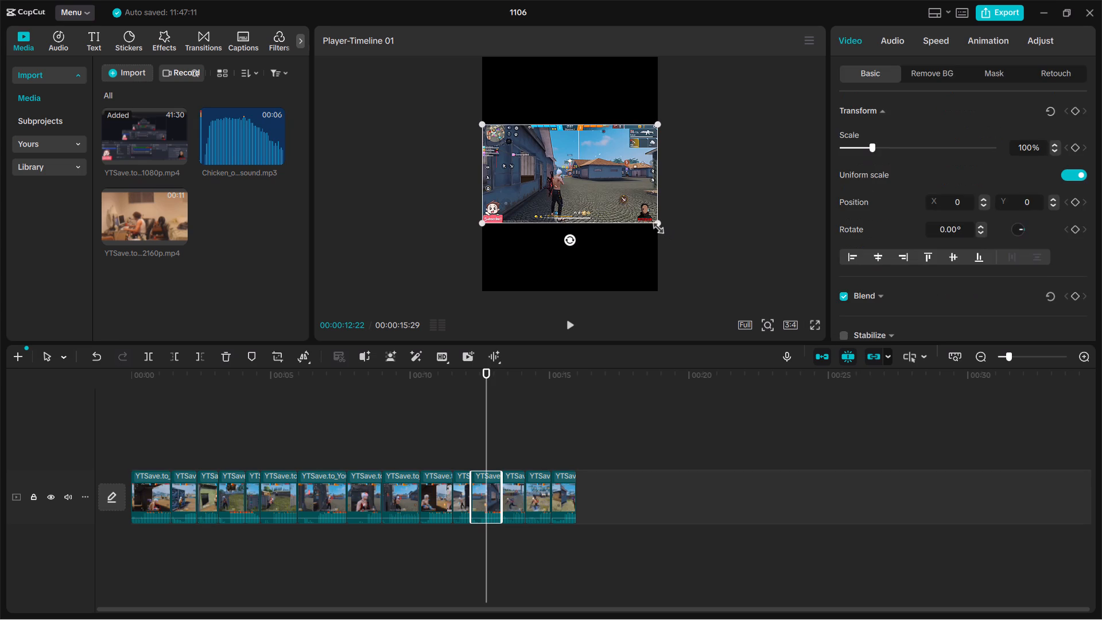
drag(655, 226, 801, 365)
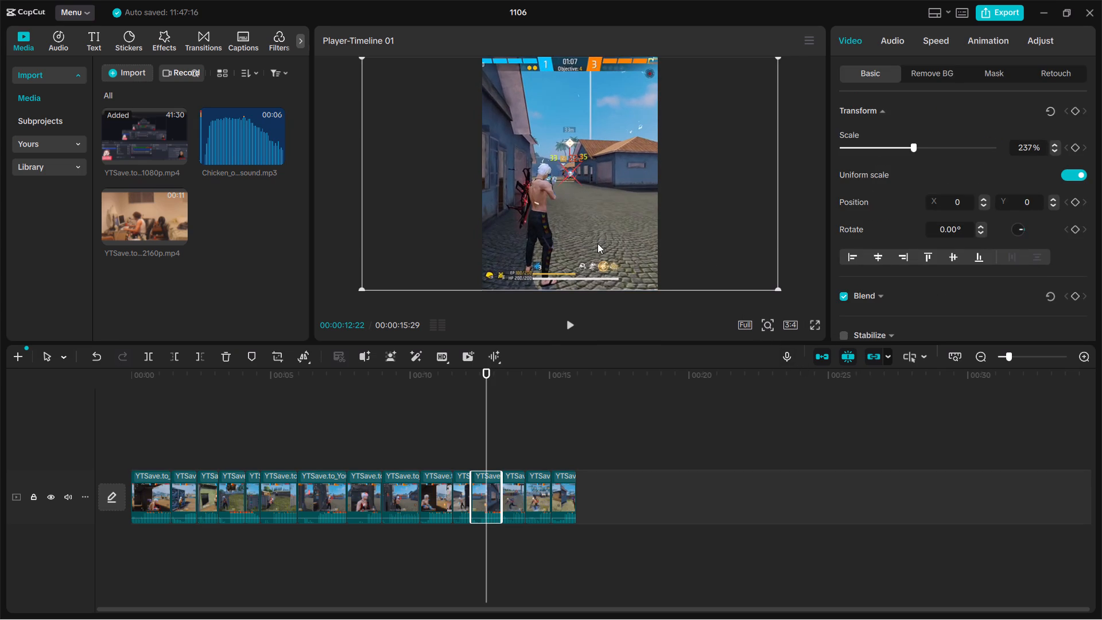
drag(597, 243, 618, 245)
Enlarge the thirteenth clip, at 00:00:13:15, to 237% and shift it right to X position 206.
key(space)
key(space)
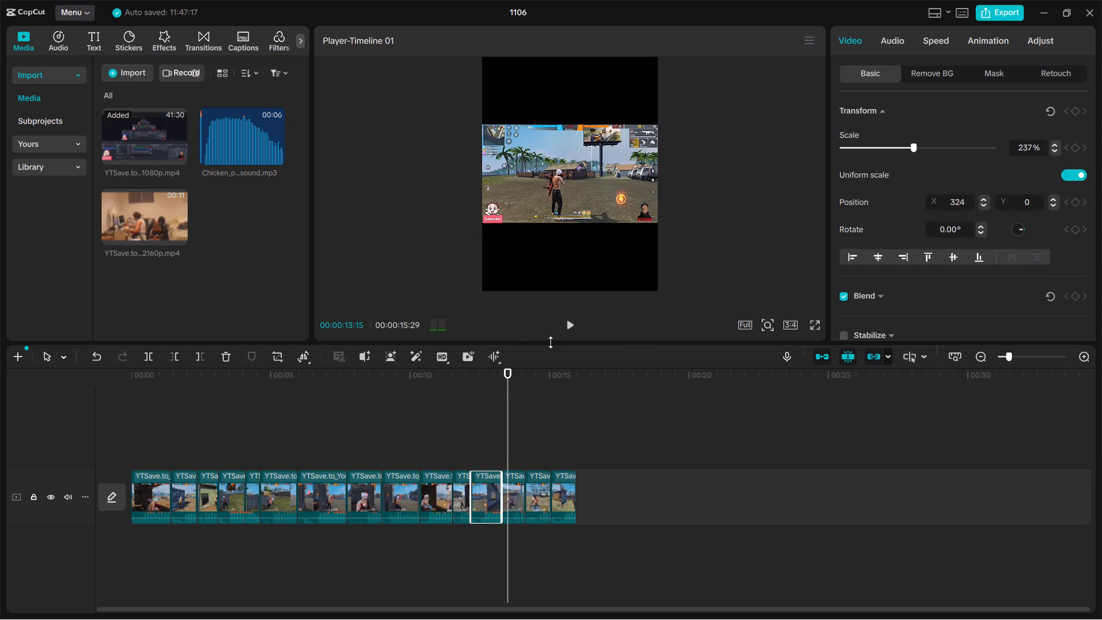
click(569, 215)
drag(652, 223, 767, 375)
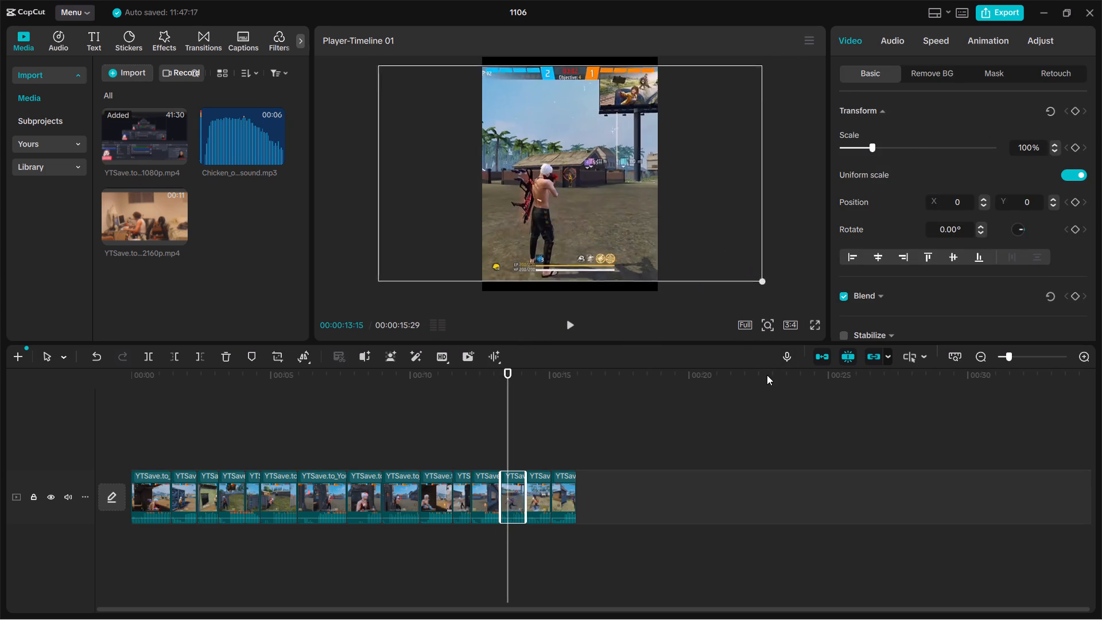
drag(767, 375, 778, 385)
drag(594, 251, 607, 254)
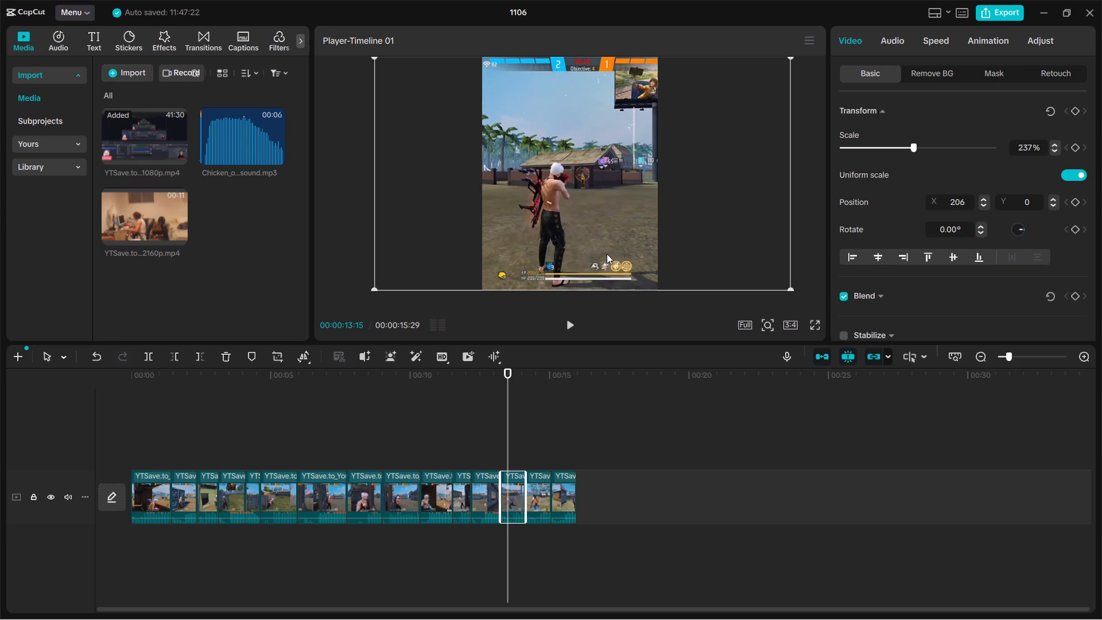
Enlarge the fourteenth clip, at 00:00:14:23, to 237% and shift it right to X position 394.
key(space)
key(space)
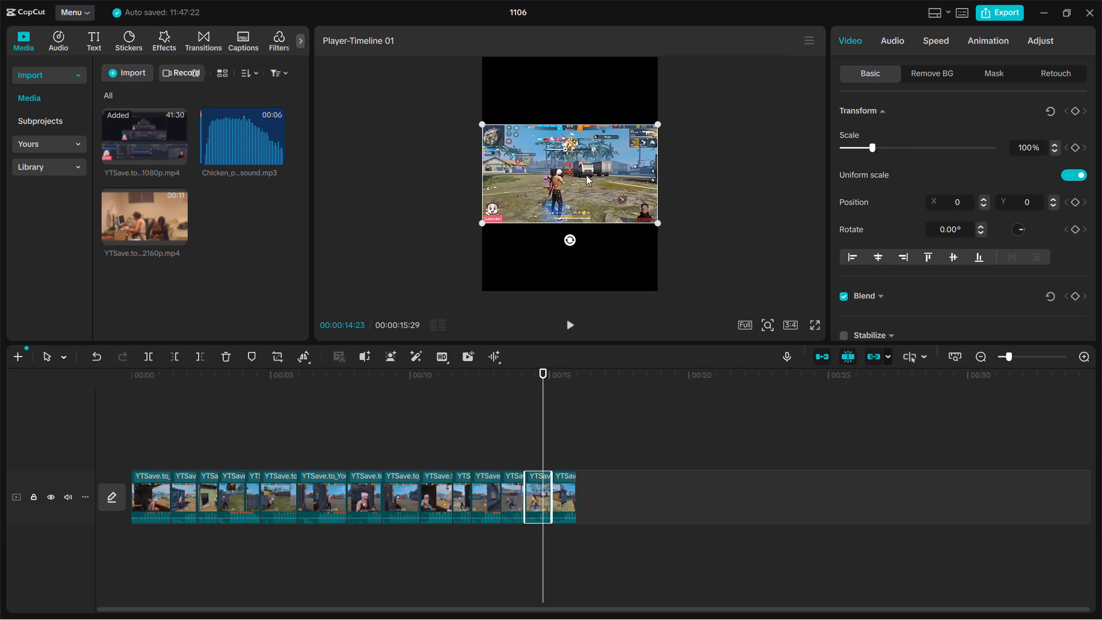
drag(655, 226, 770, 439)
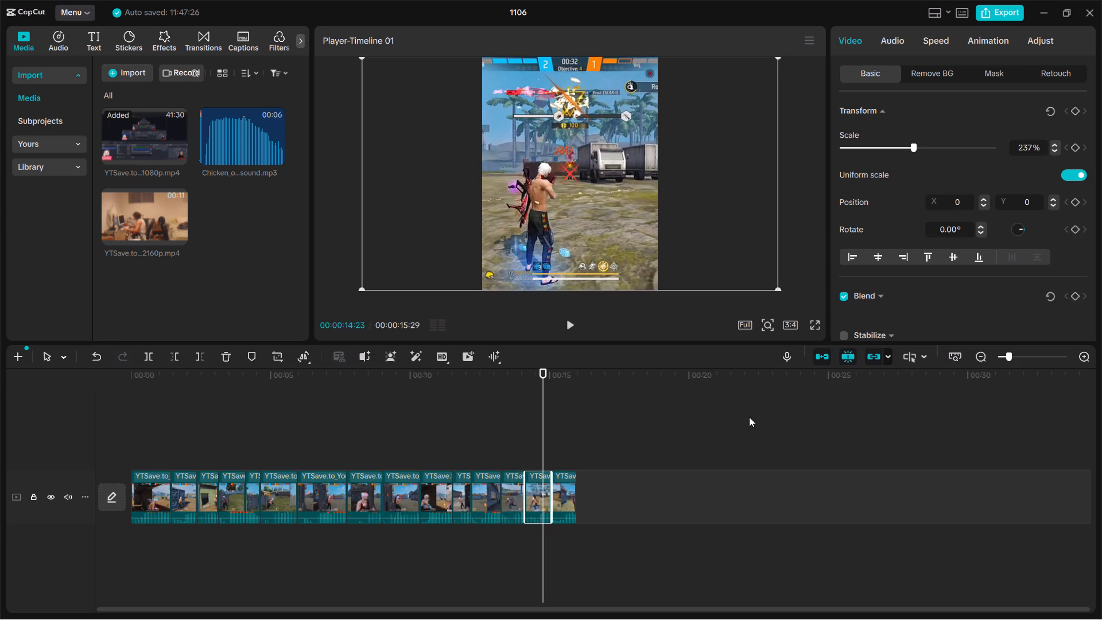
drag(607, 252, 632, 254)
Enlarge the fifteenth and last clip, at 00:00:15:23, to 237% and shift it right to X position 218.
key(space)
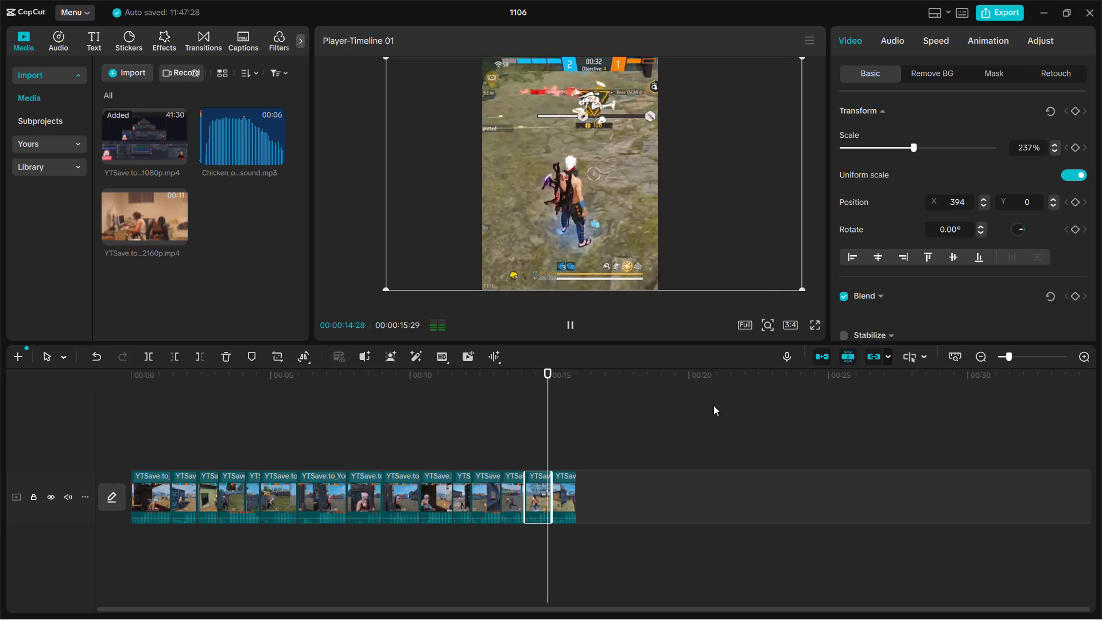
key(space)
key(space)
key(space)
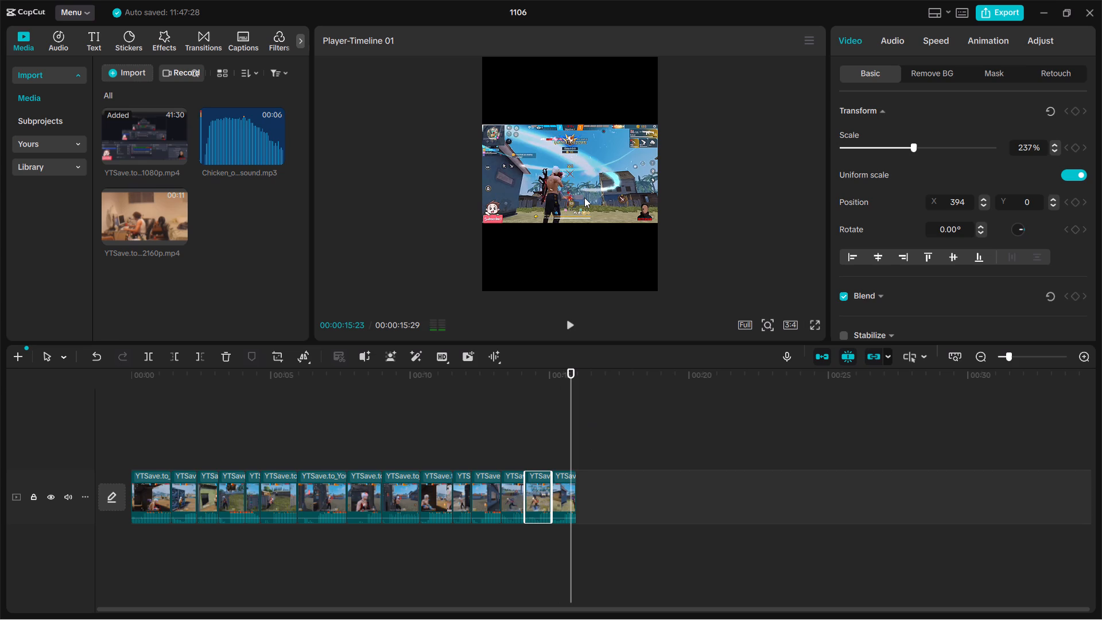
click(584, 197)
drag(656, 220, 659, 226)
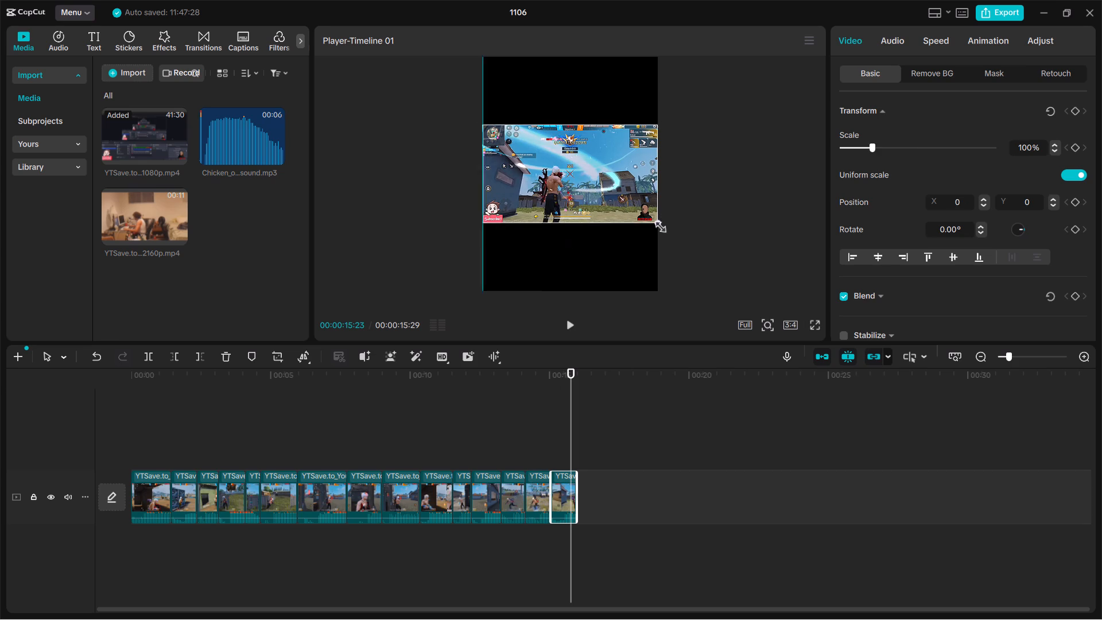
drag(659, 226, 787, 381)
drag(594, 236, 611, 236)
drag(584, 216, 597, 215)
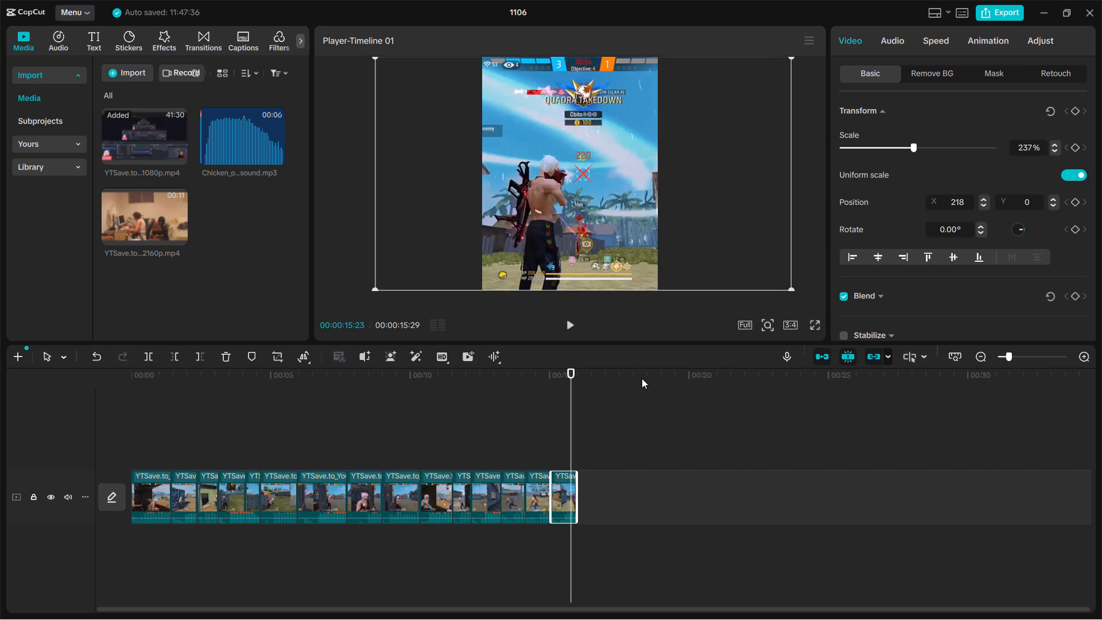
Extend the end of the last clip so the video runs to 00:00:17:02, playing the ending to check the cut.
key(space)
key(space)
key(space)
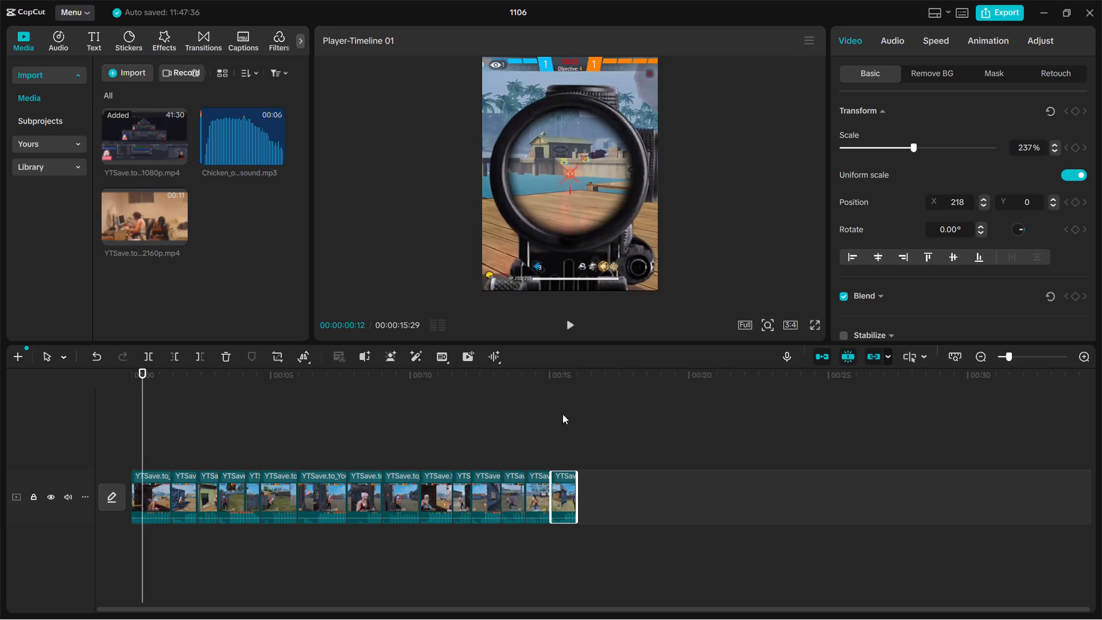
click(562, 414)
click(565, 480)
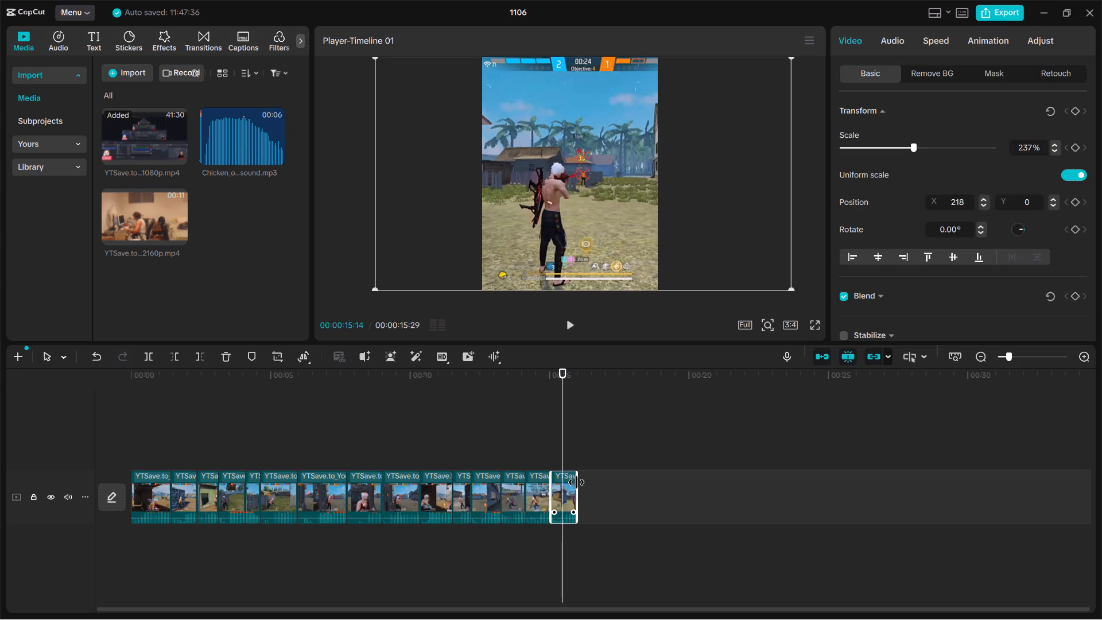
drag(576, 482, 585, 482)
double_click(585, 482)
key(space)
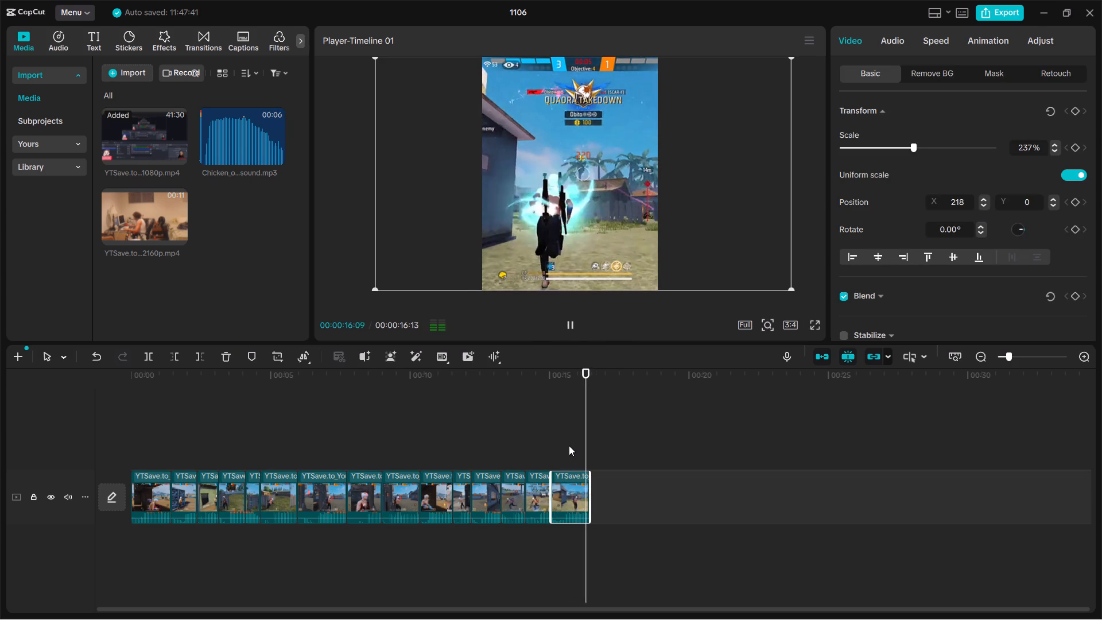
drag(588, 484, 606, 485)
key(space)
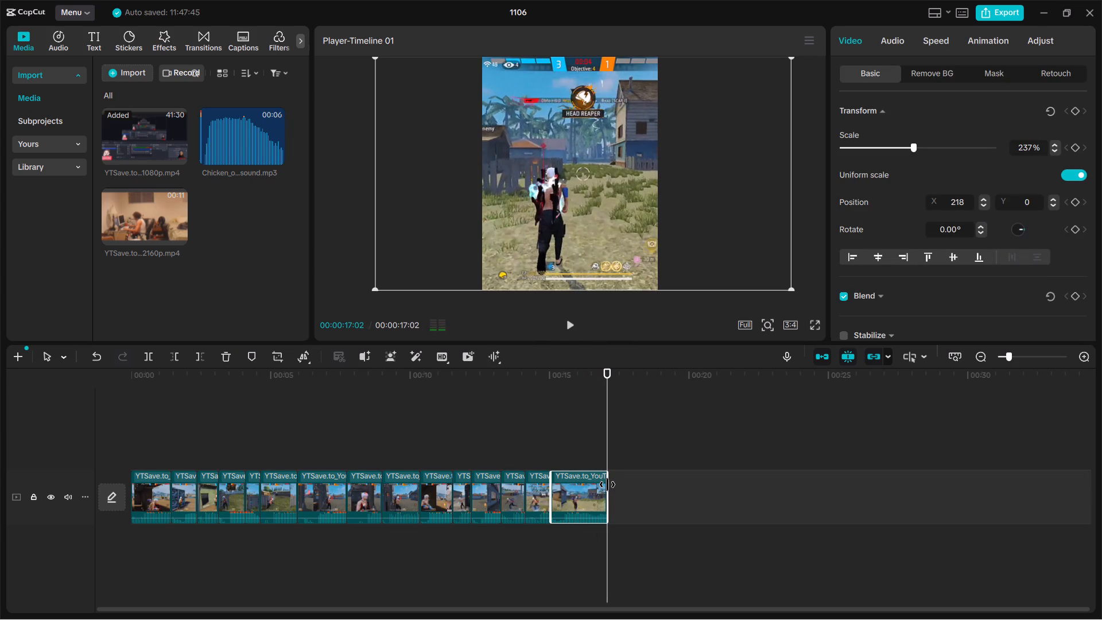
Extend the end of the last clip so the video runs to 00:00:18:02, playing the ending to check the cut.
drag(607, 492, 614, 492)
key(space)
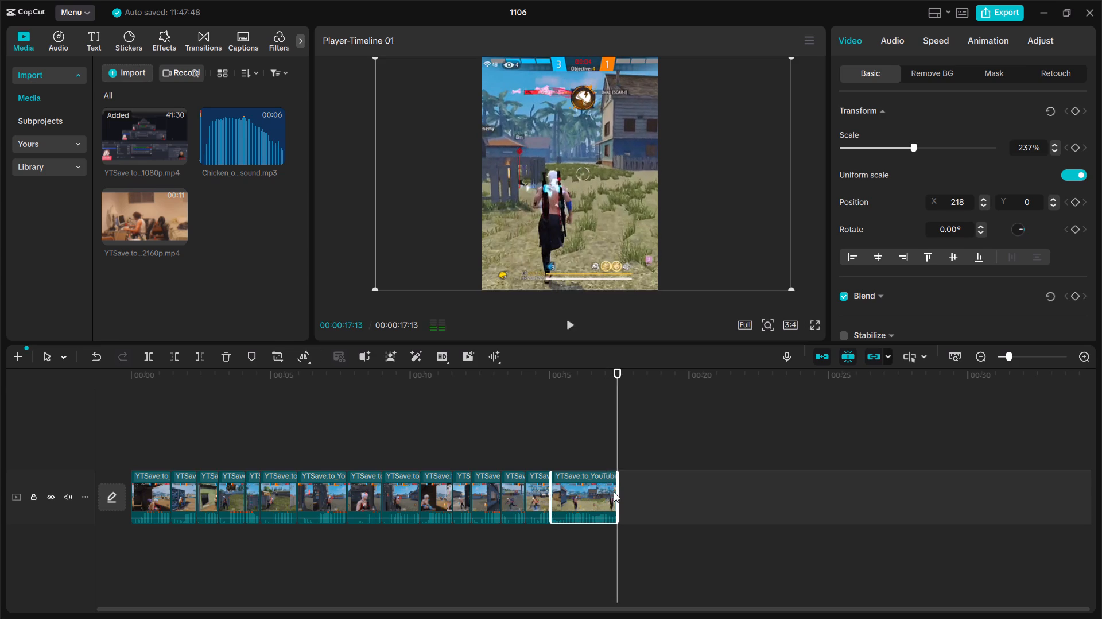
drag(615, 486, 633, 486)
key(space)
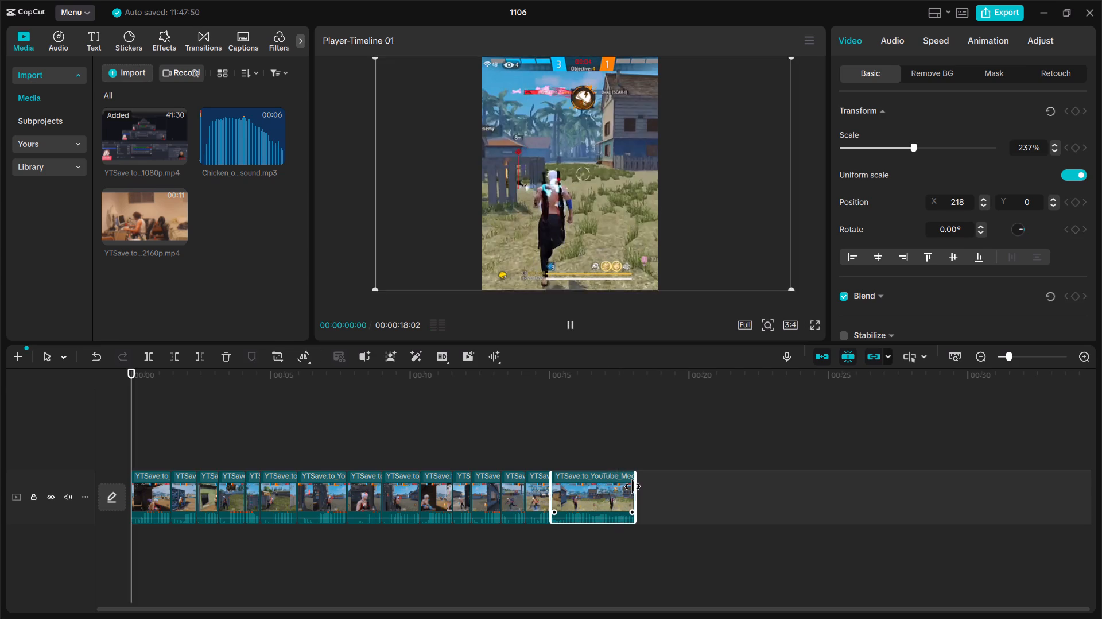
click(589, 437)
key(space)
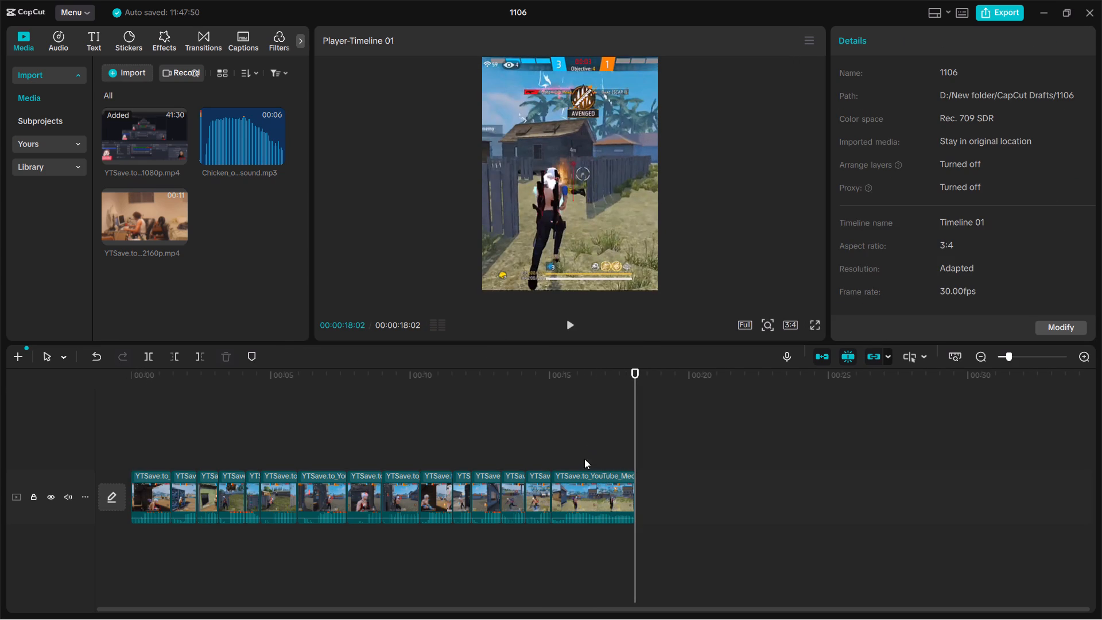
Play the whole video from the beginning to review the finished cut.
drag(633, 421, 141, 418)
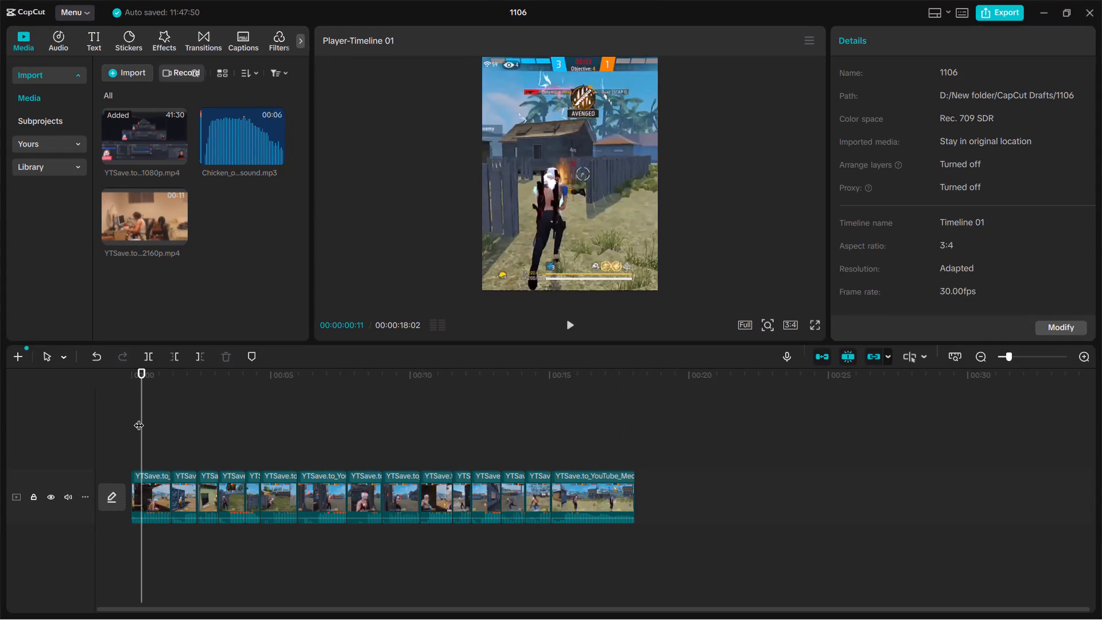
drag(141, 423, 90, 420)
key(space)
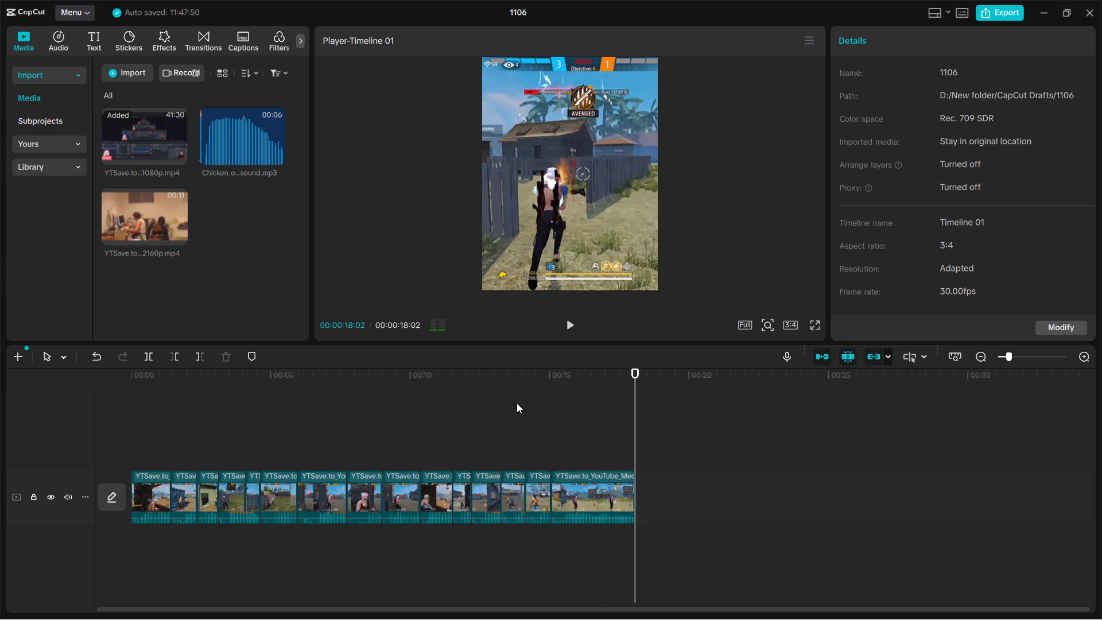
Export the video under the name Ace and close the sharing window without posting it.
click(998, 2)
click(999, 11)
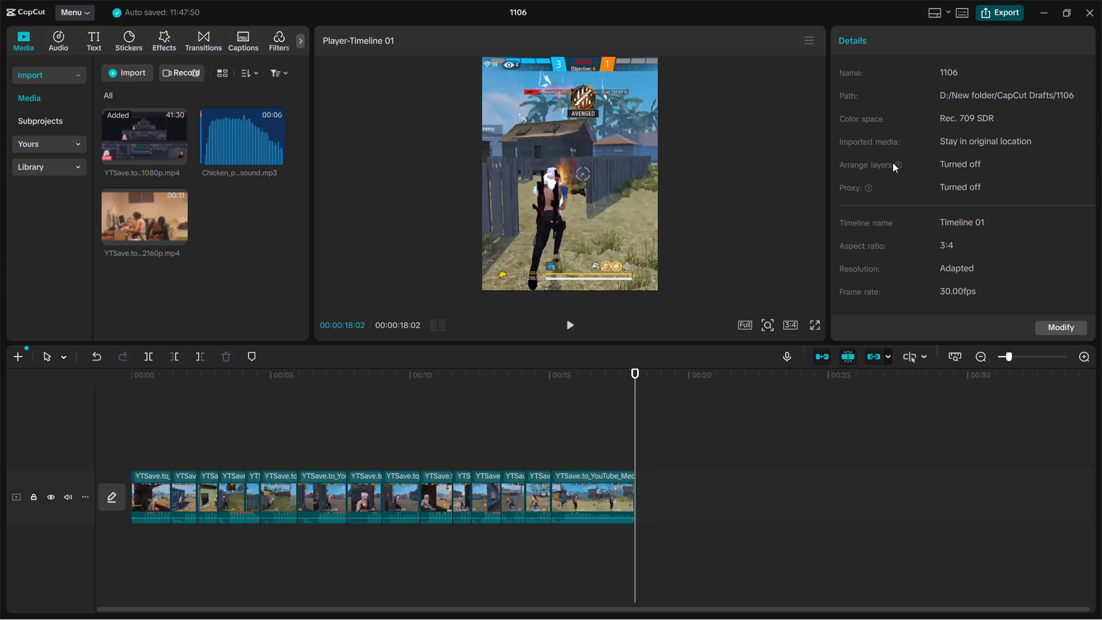
double_click(688, 142)
key(a)
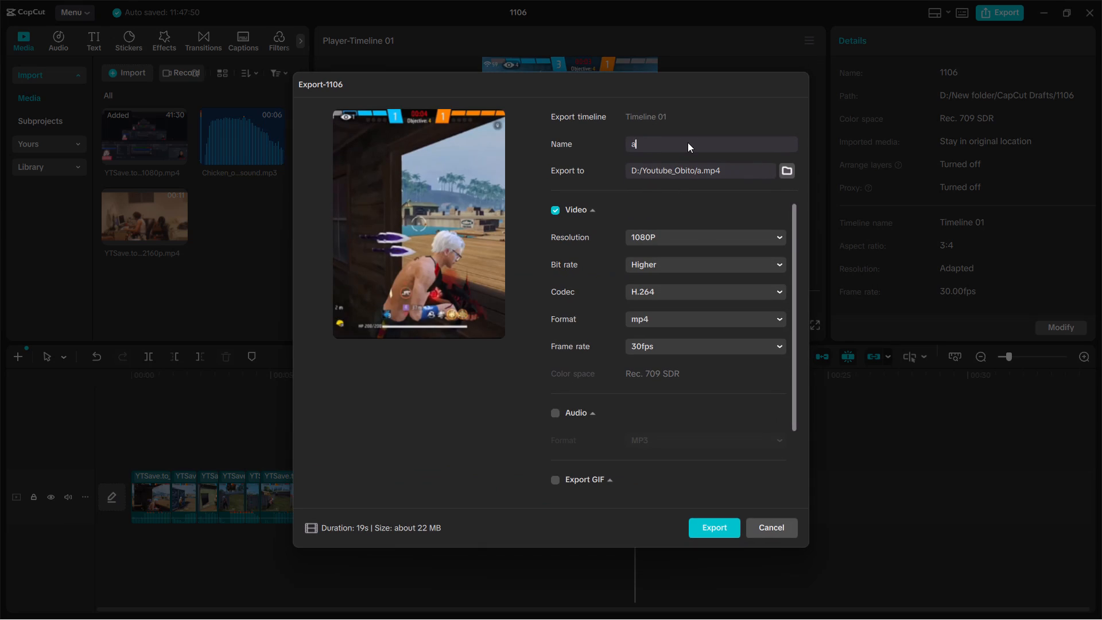
key(BackSpace)
key(BackSpace)
text(Ace)
click(718, 529)
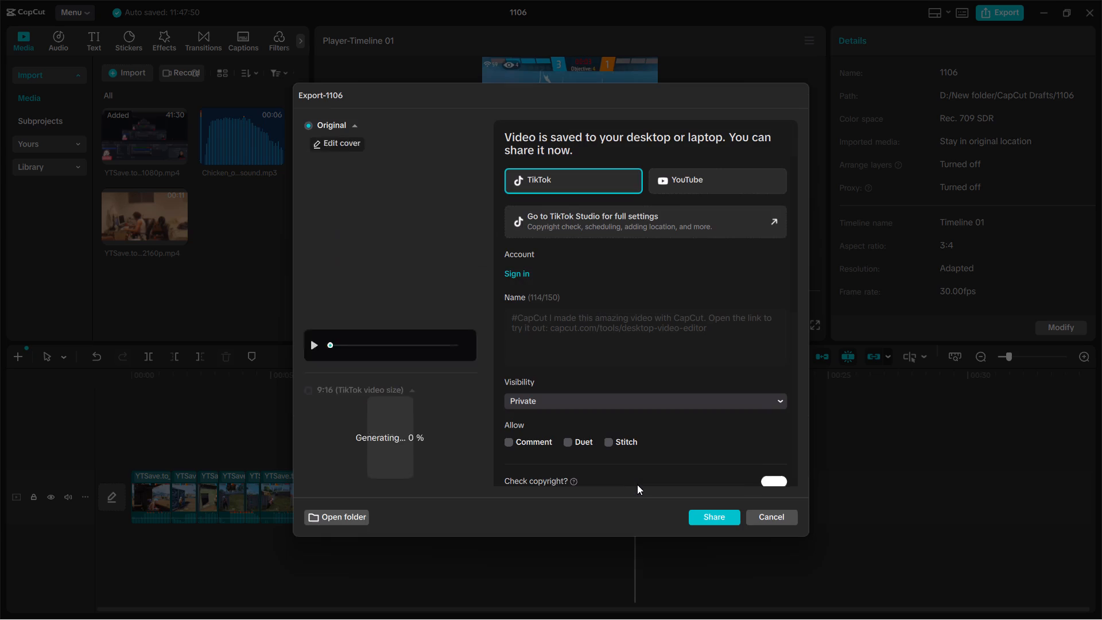
click(786, 516)
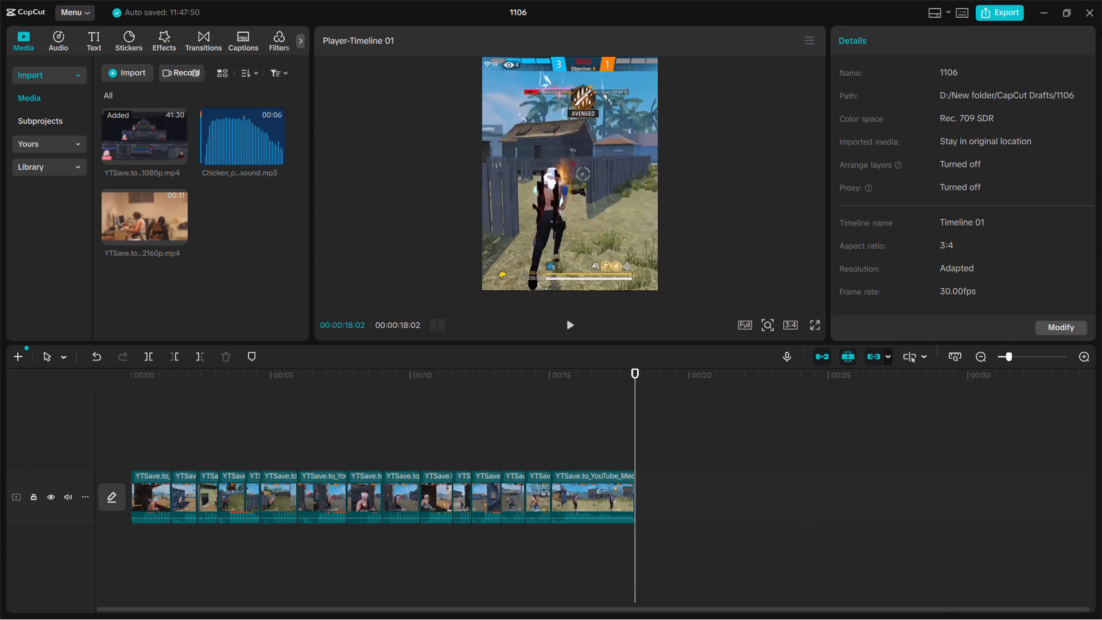